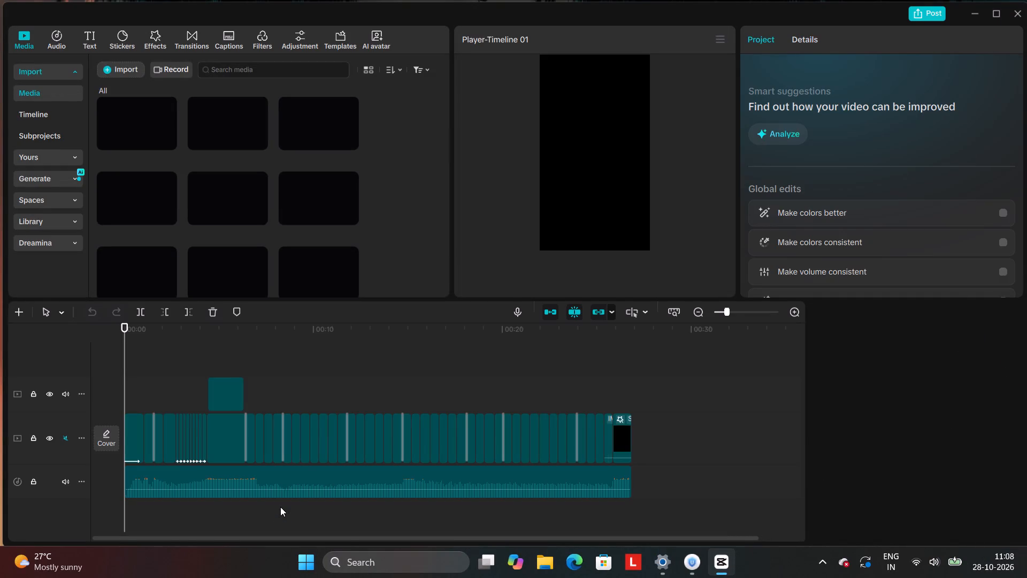
Enlarge the winged logo overlay to 58% scale.
click(226, 359)
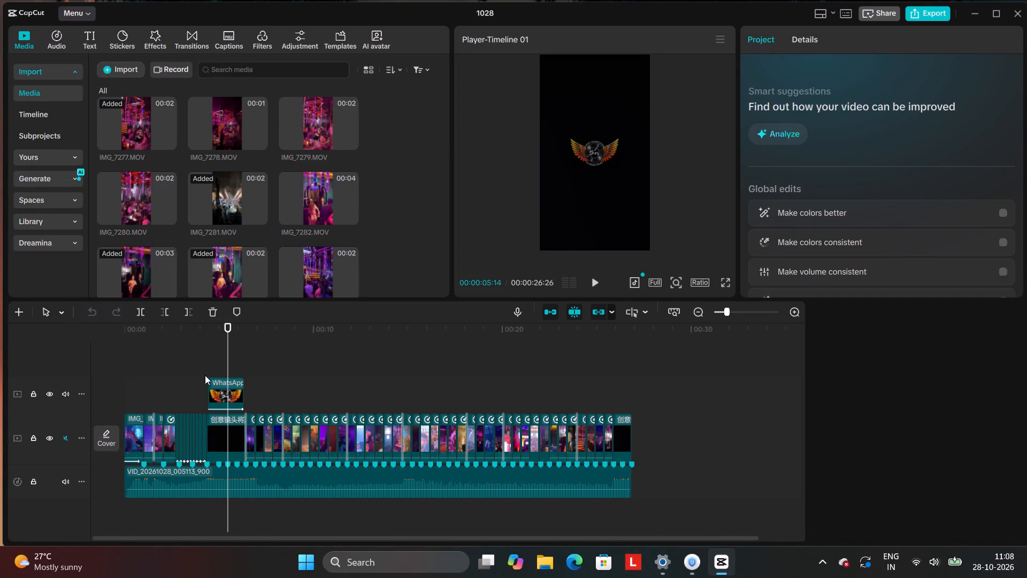
click(164, 393)
click(596, 284)
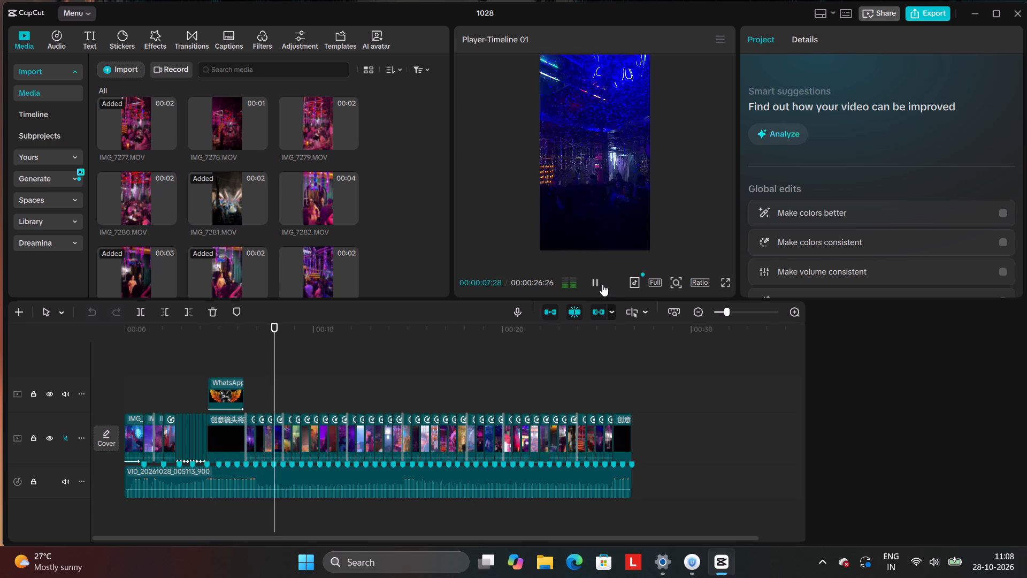
click(599, 285)
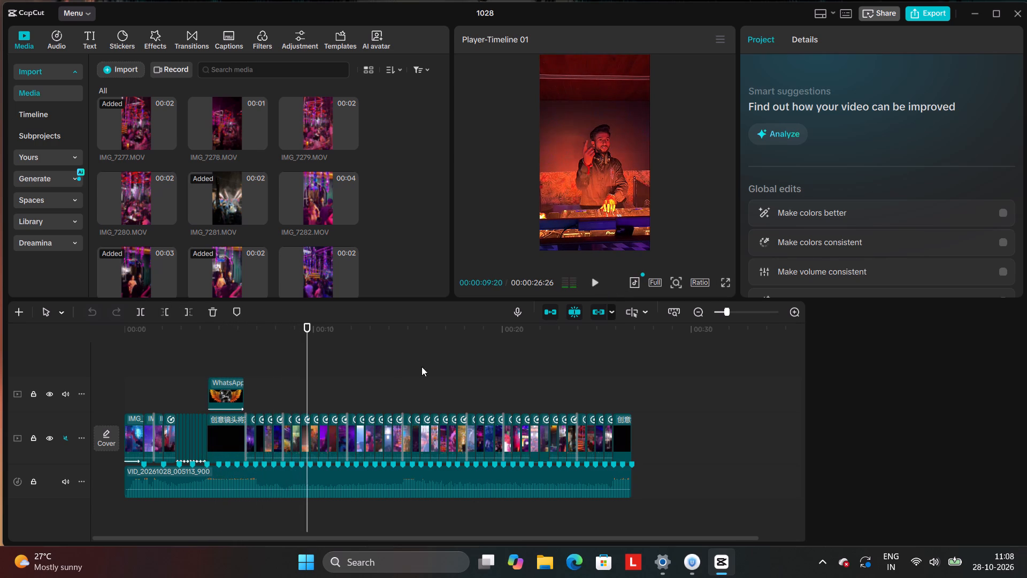
click(220, 359)
click(223, 389)
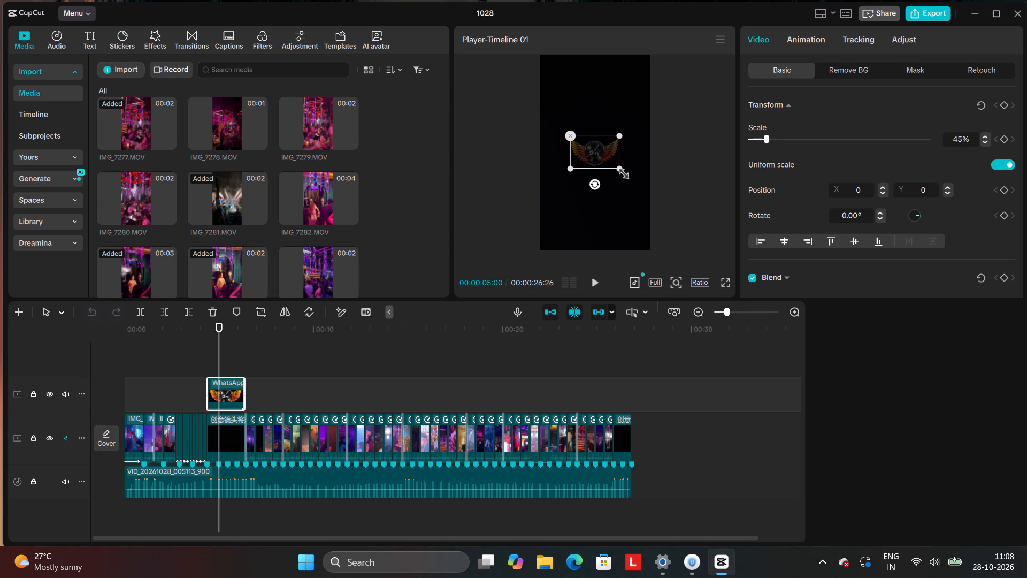
drag(620, 171, 631, 183)
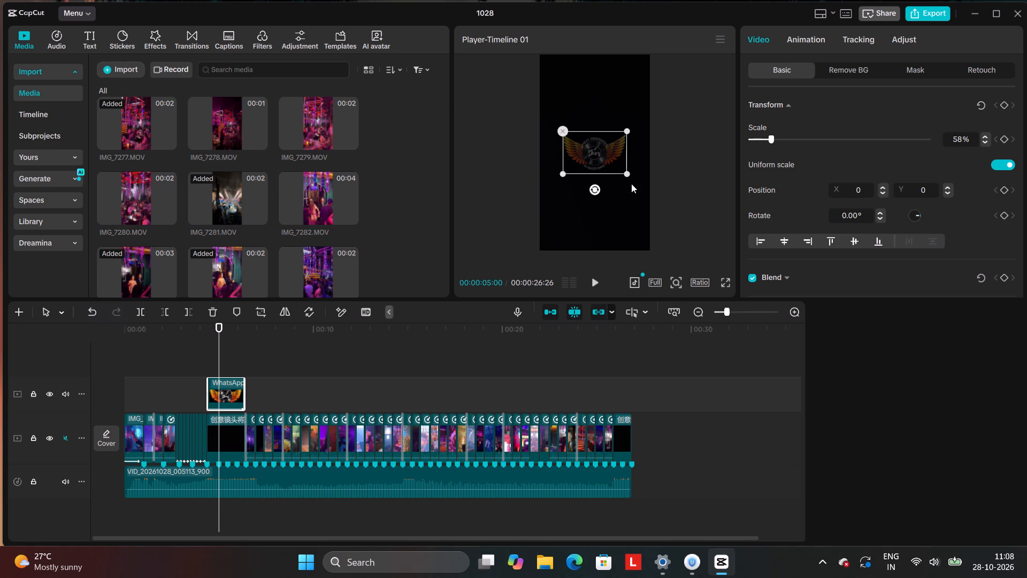
Play the edit from about 3:18 through to the end to review the clip sequence.
click(196, 378)
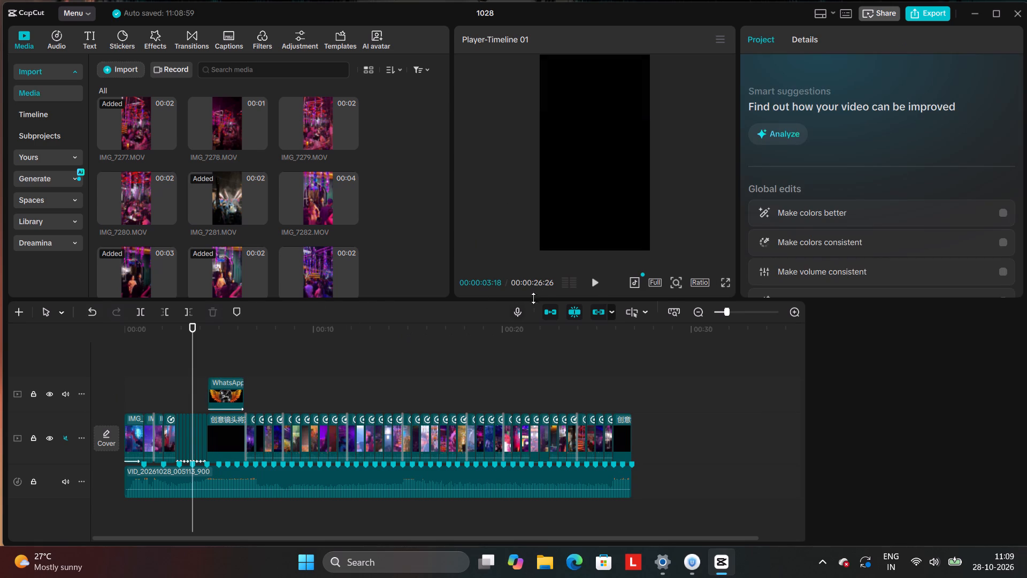
click(595, 284)
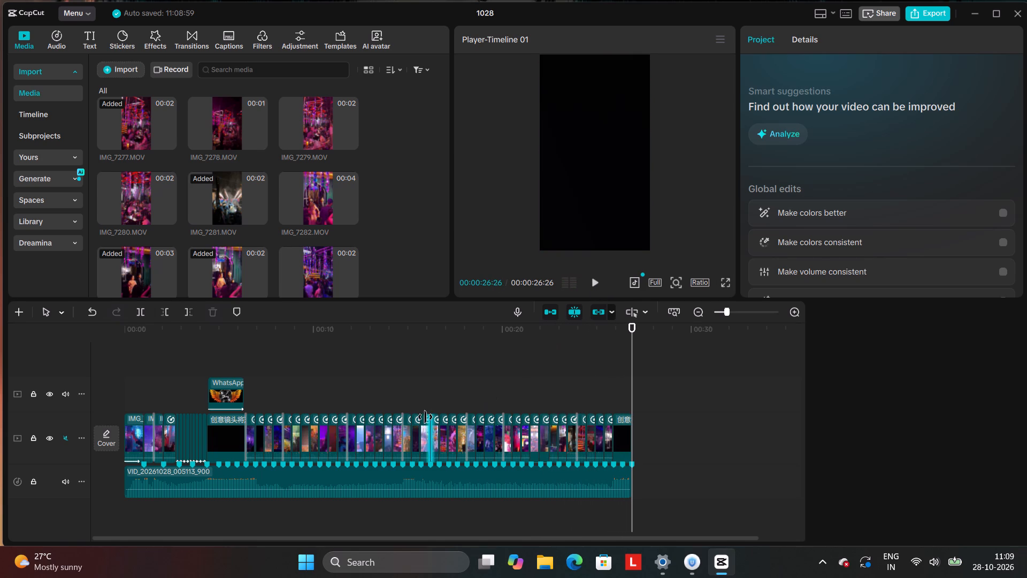
click(408, 422)
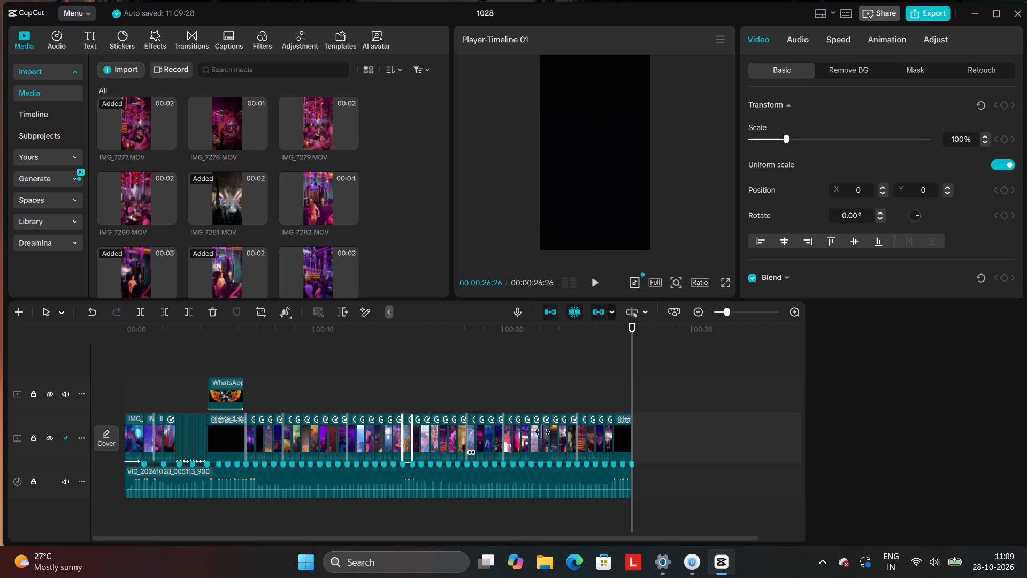
click(626, 431)
right_click(626, 431)
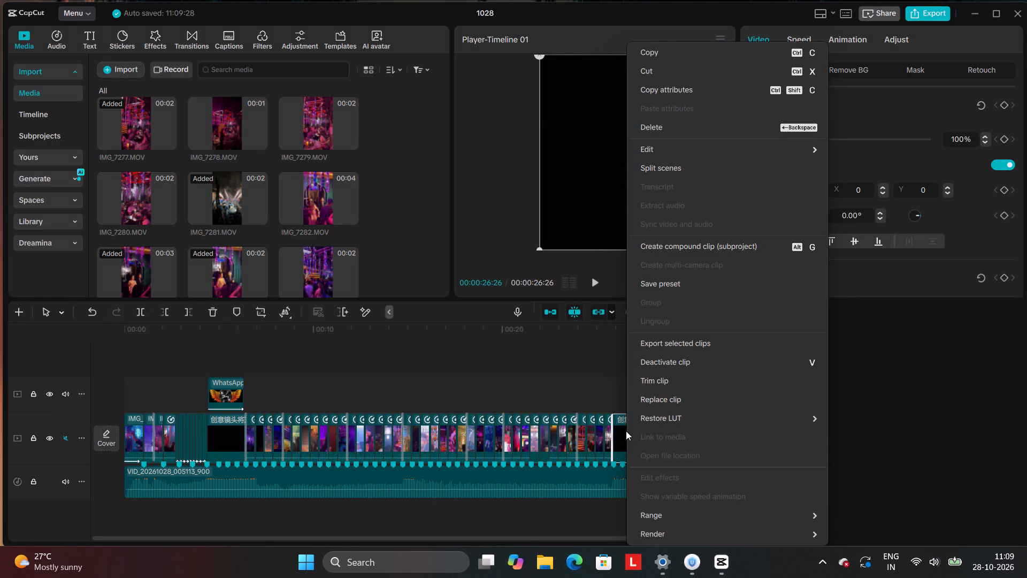
click(545, 380)
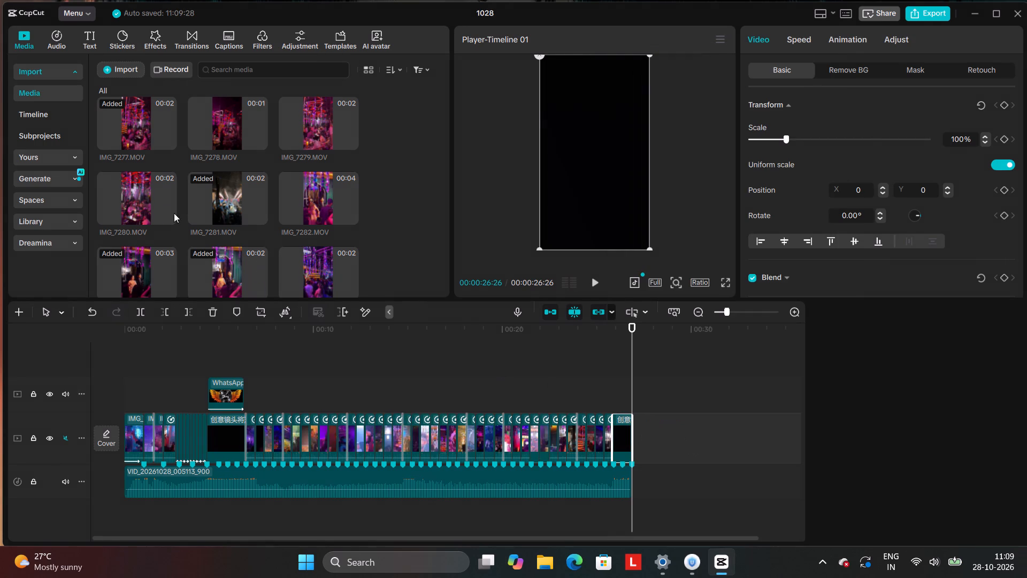
Open the stock media library and replay the timeline section between about 11 and 15 seconds.
click(65, 214)
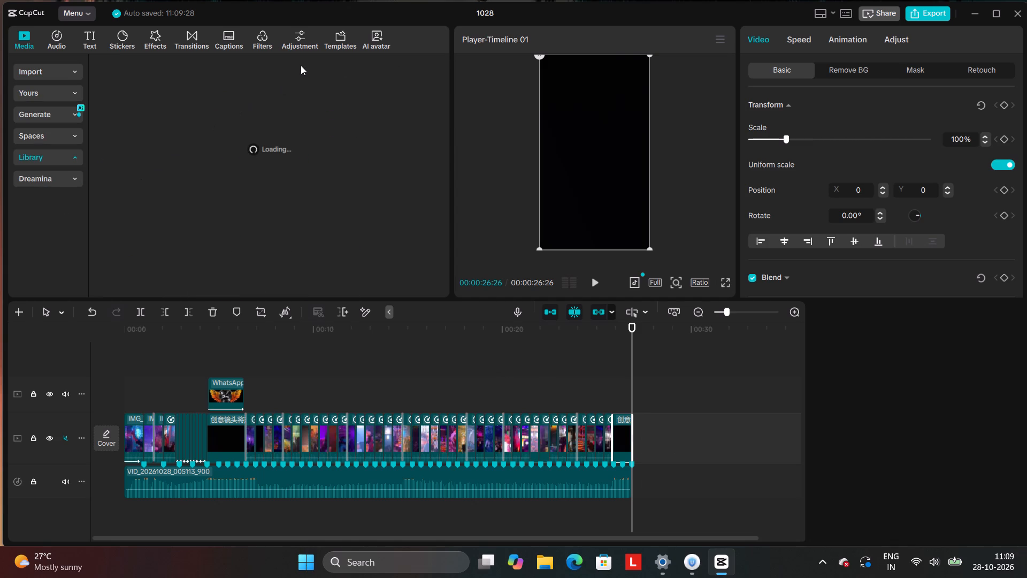
click(334, 362)
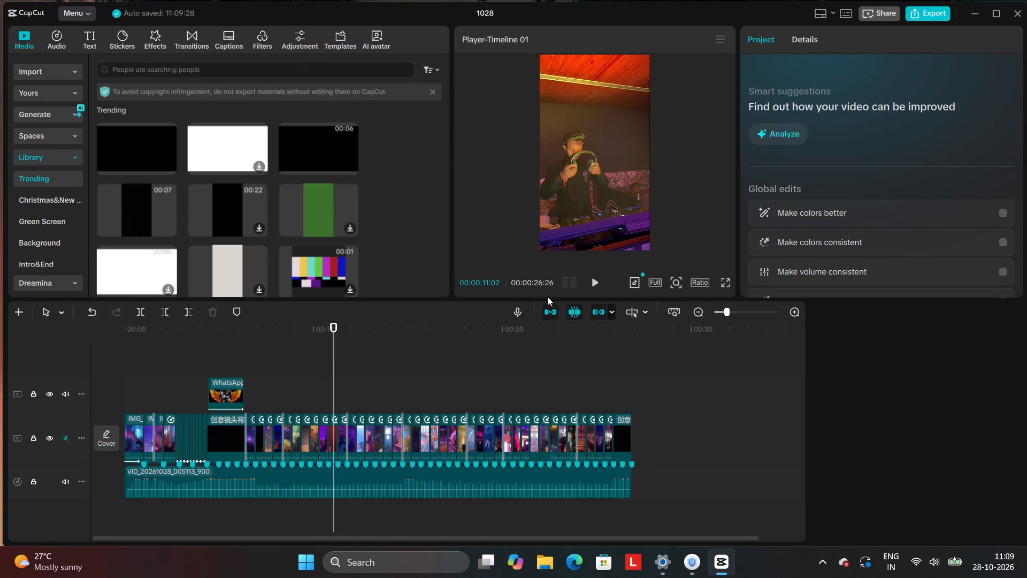
click(588, 279)
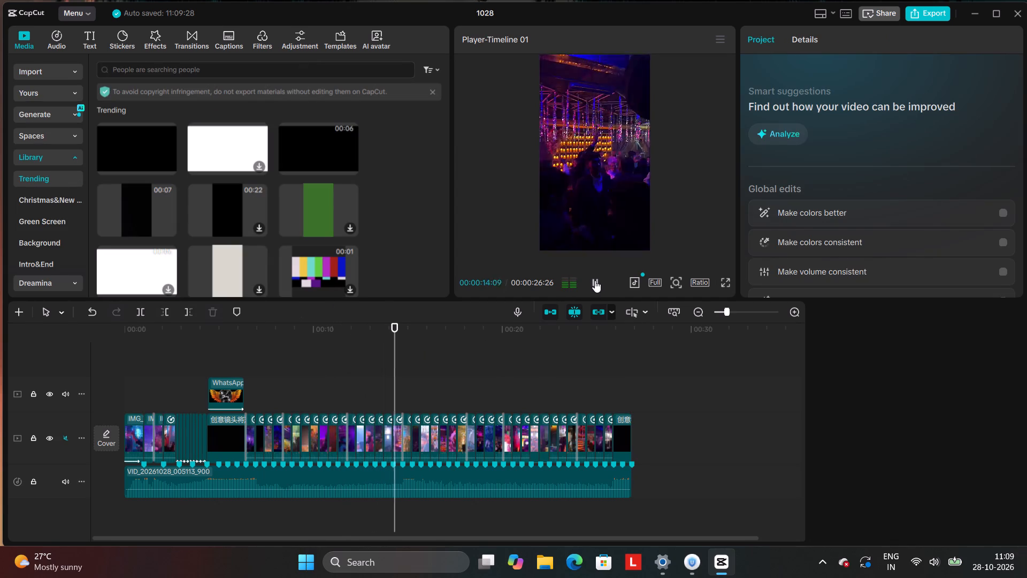
click(595, 280)
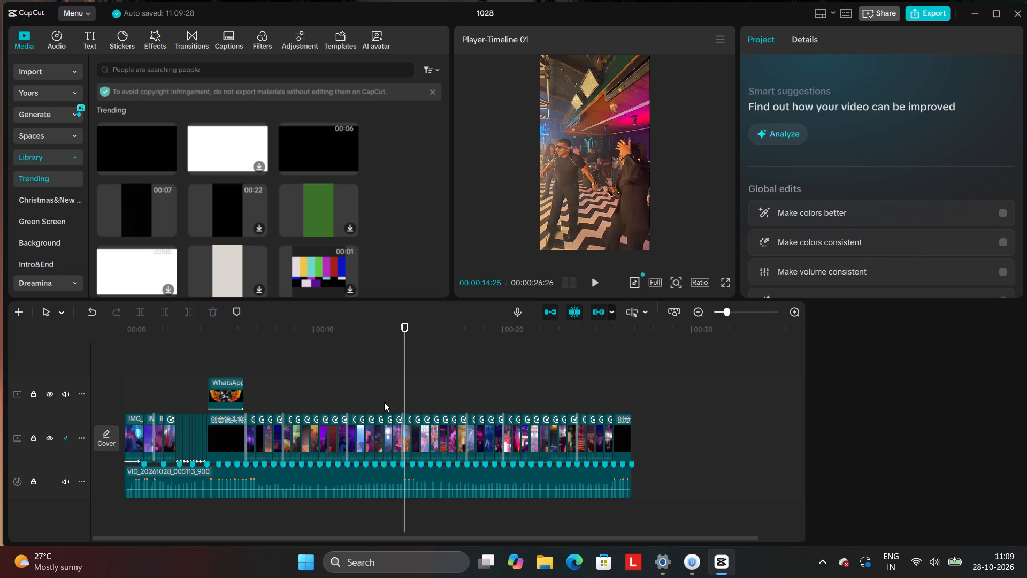
click(384, 402)
click(593, 283)
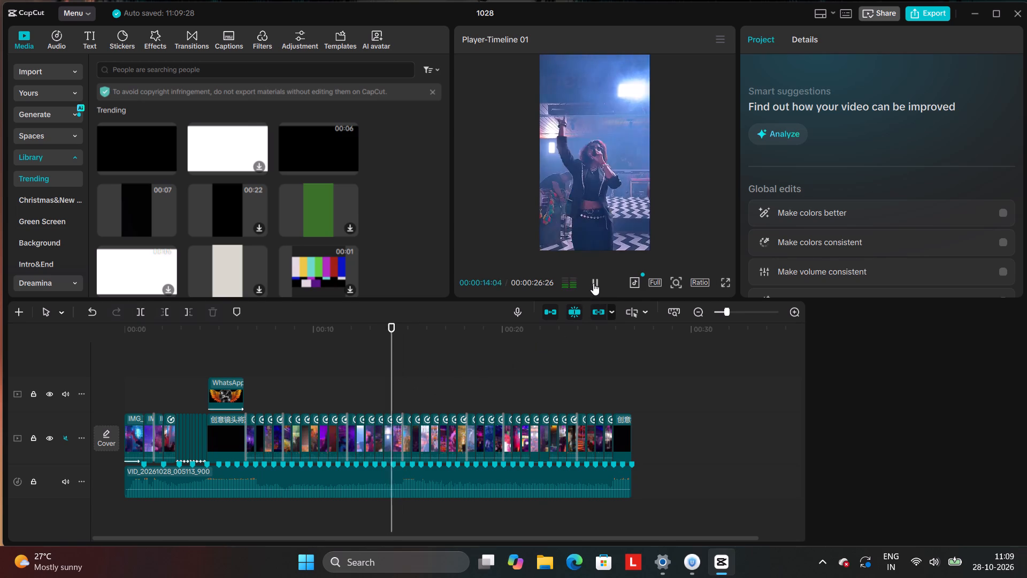
click(593, 283)
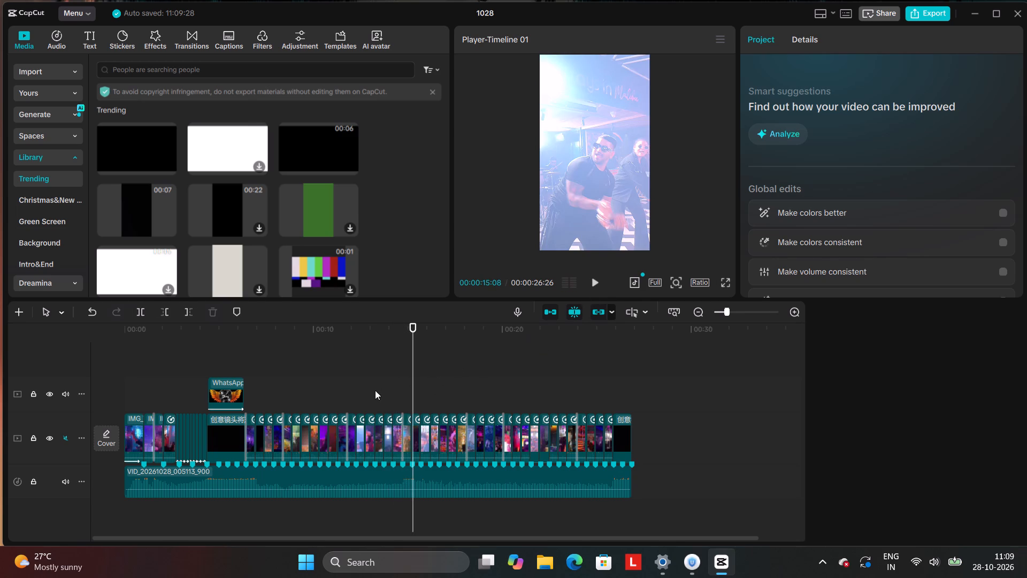
click(375, 390)
click(591, 279)
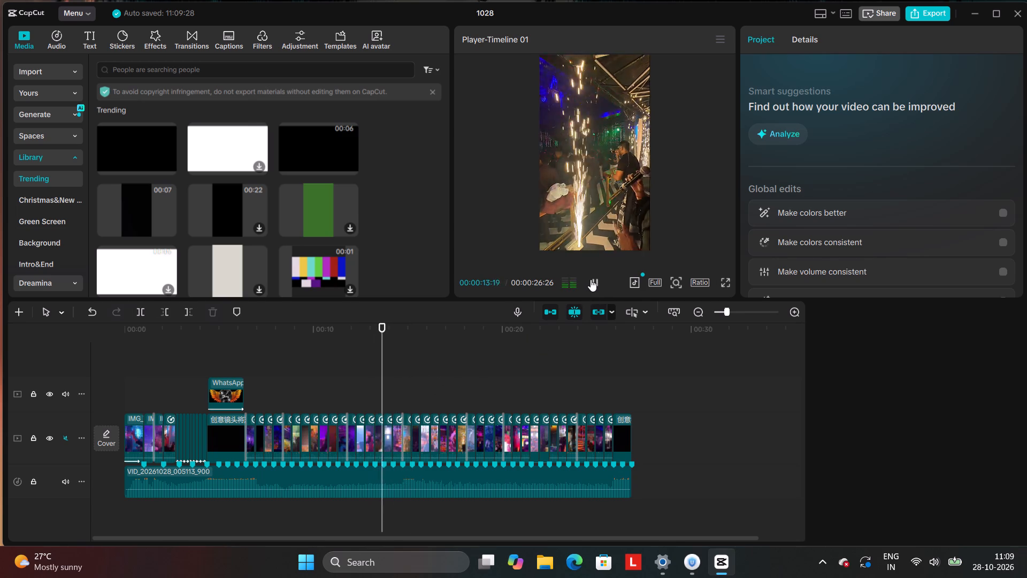
click(591, 279)
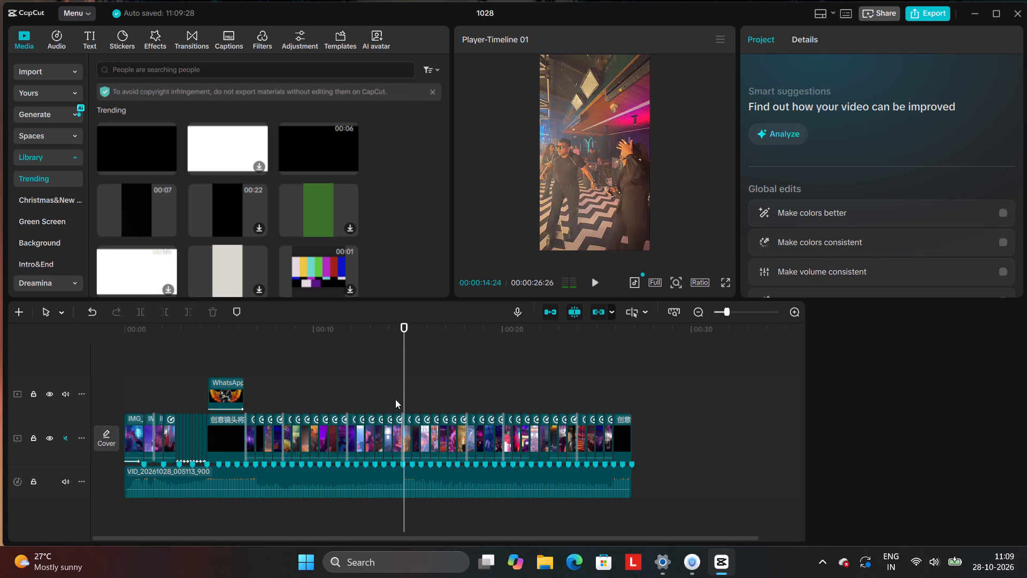
Replace the main-track clip at 13:22 with the 7-second black stock clip, keeping the original video effect.
click(385, 406)
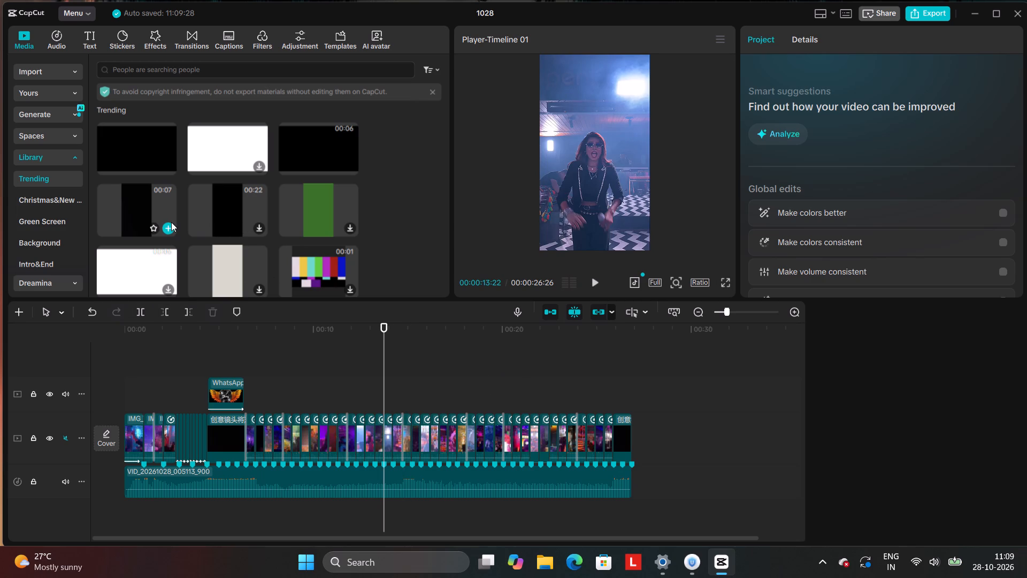
drag(152, 207, 284, 303)
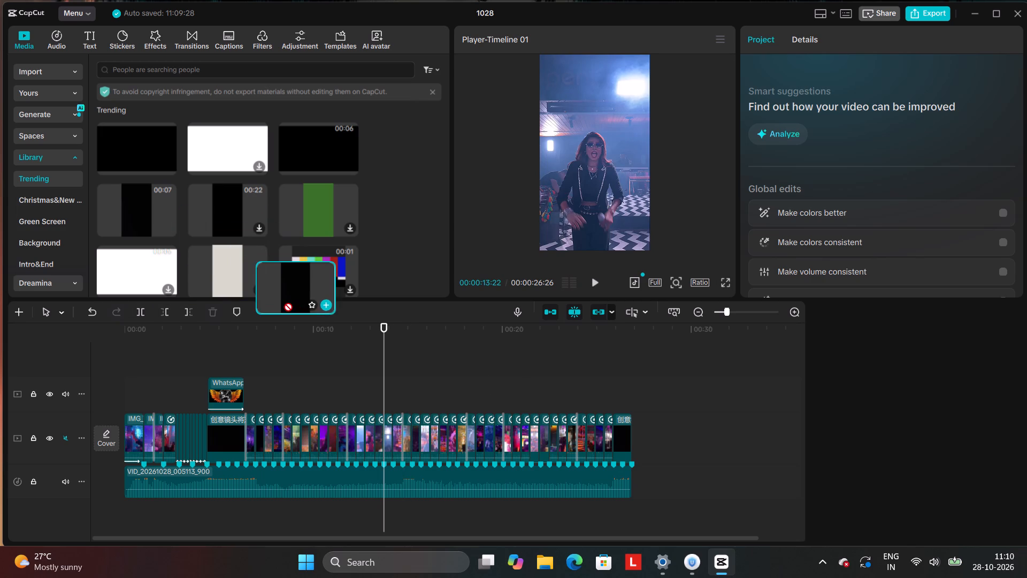
drag(284, 303, 386, 425)
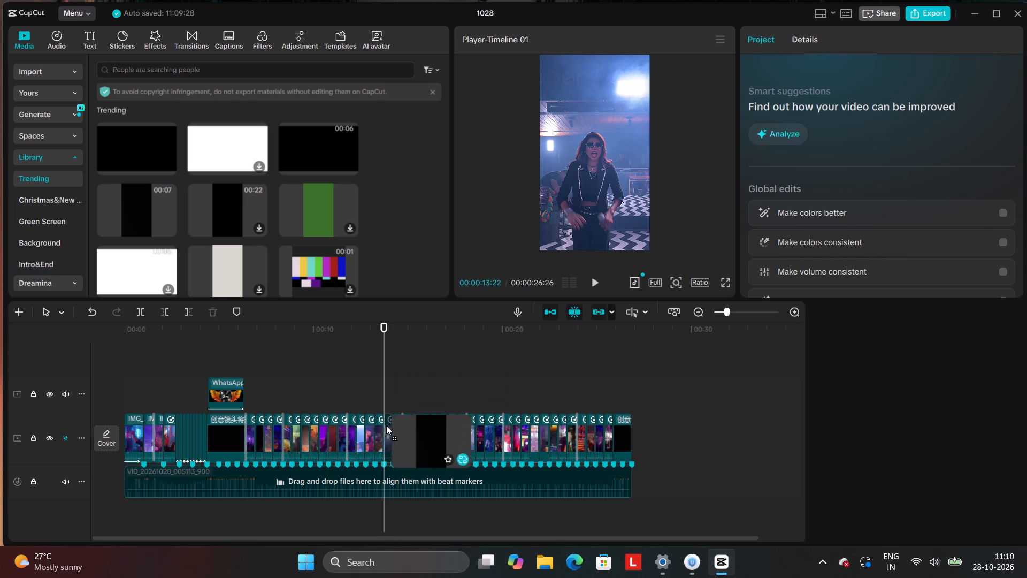
drag(386, 425, 387, 430)
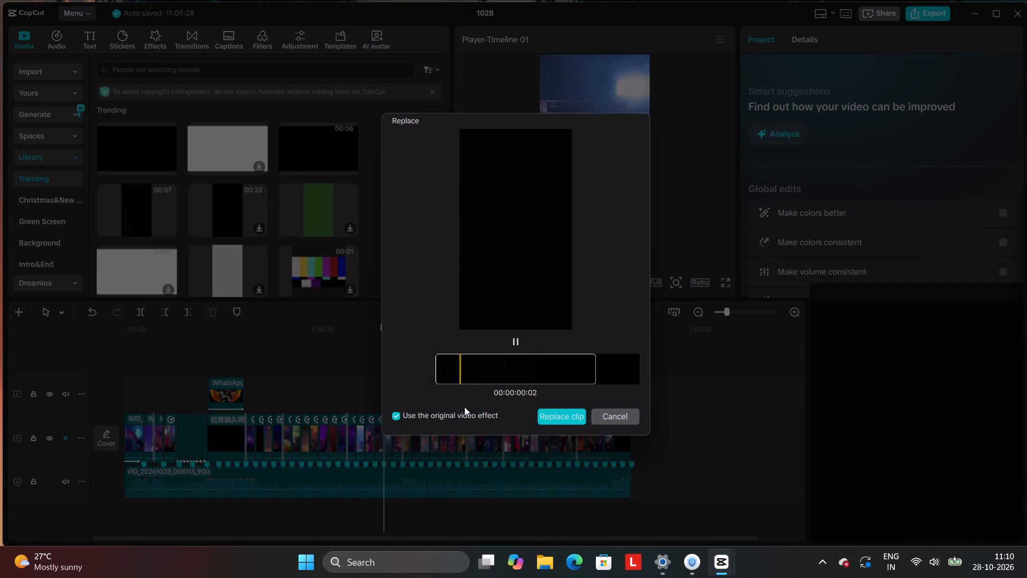
click(564, 417)
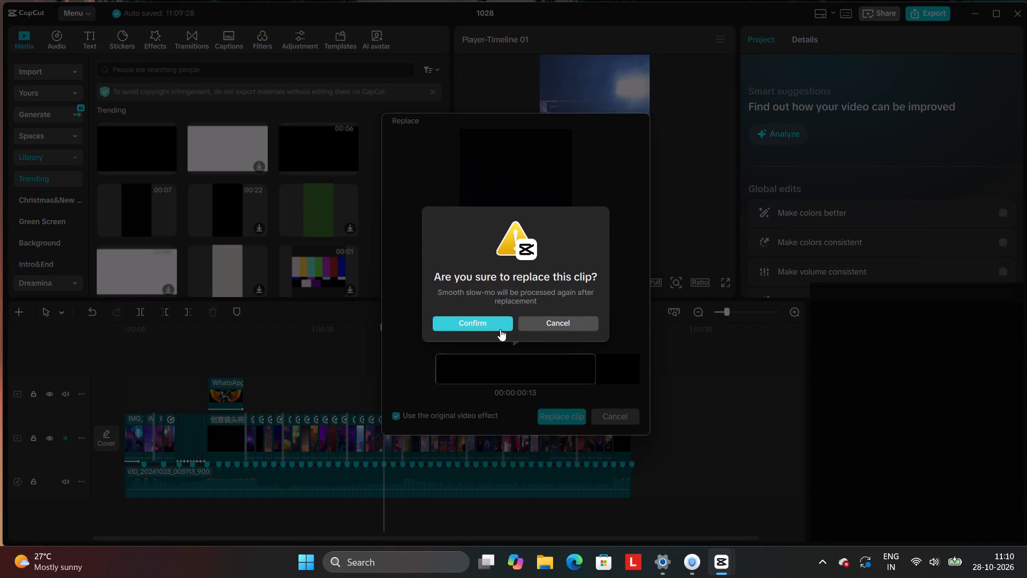
click(499, 327)
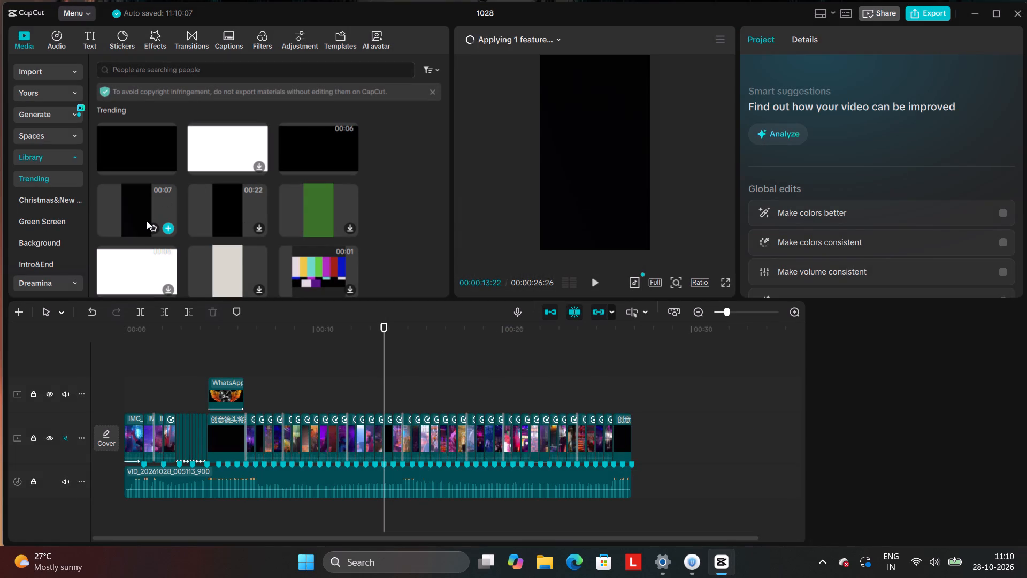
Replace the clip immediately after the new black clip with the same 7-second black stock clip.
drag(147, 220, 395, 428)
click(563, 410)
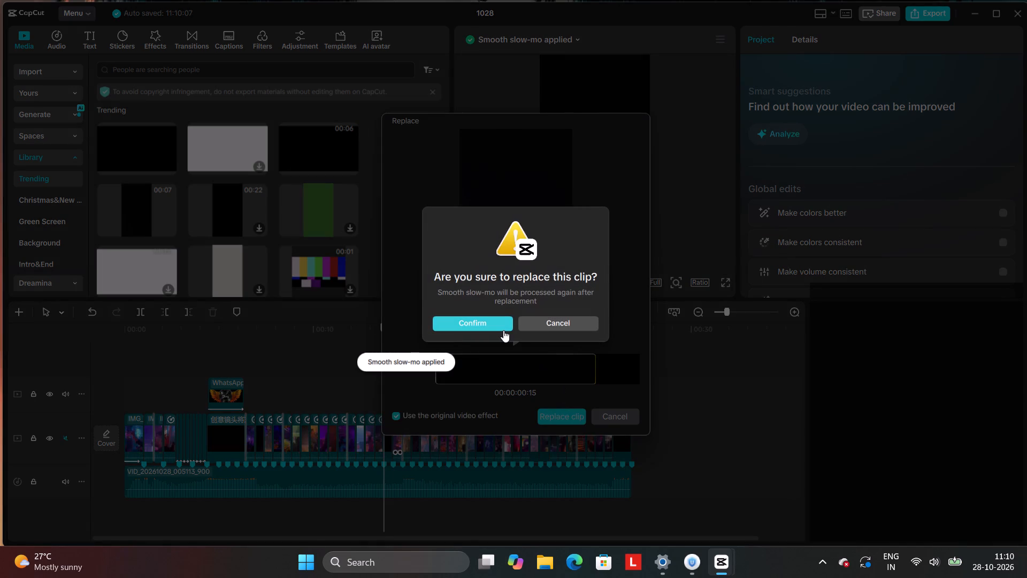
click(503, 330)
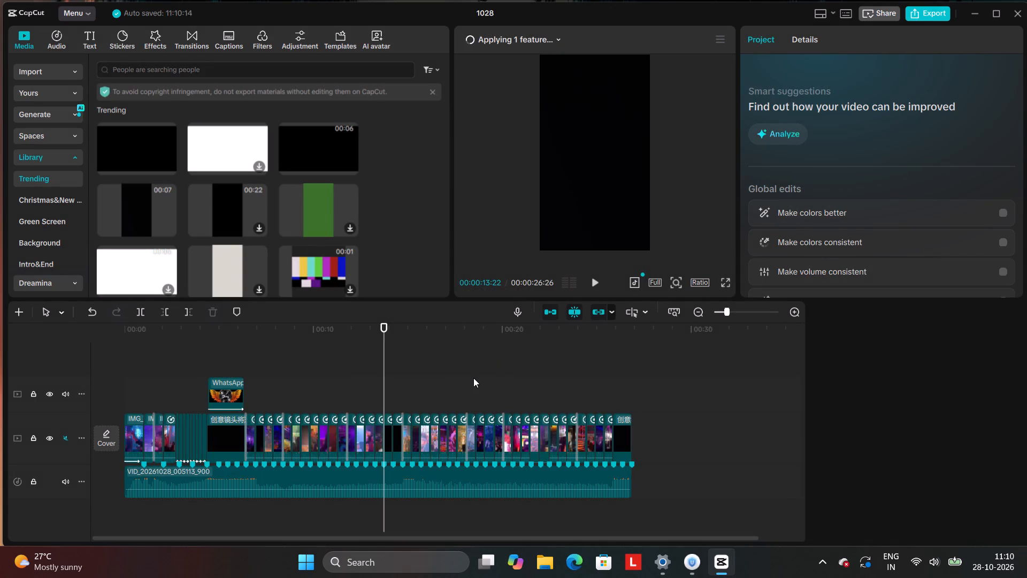
Extend the end of the first black clip at 13:22 by about half a second.
click(396, 442)
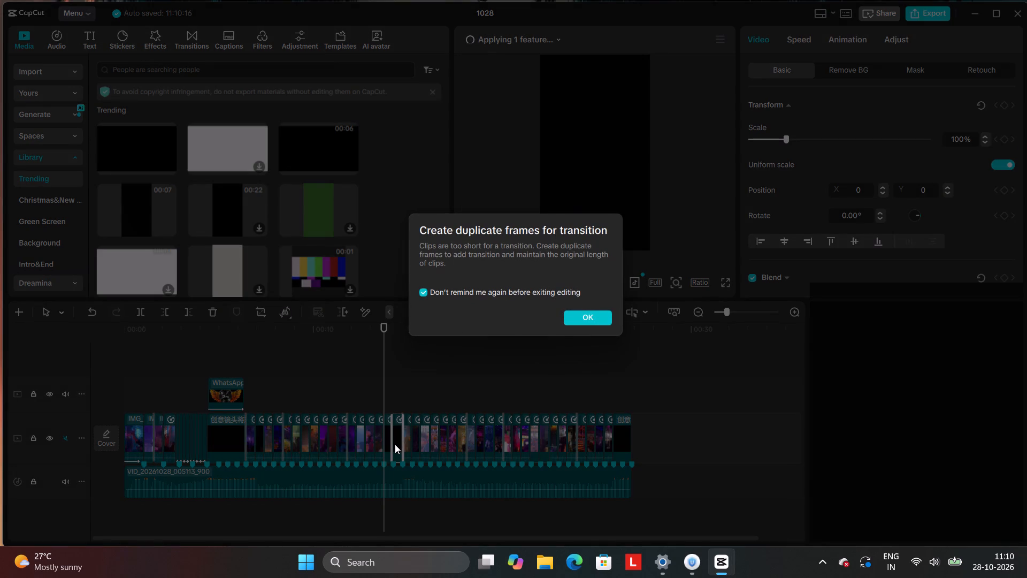
click(585, 322)
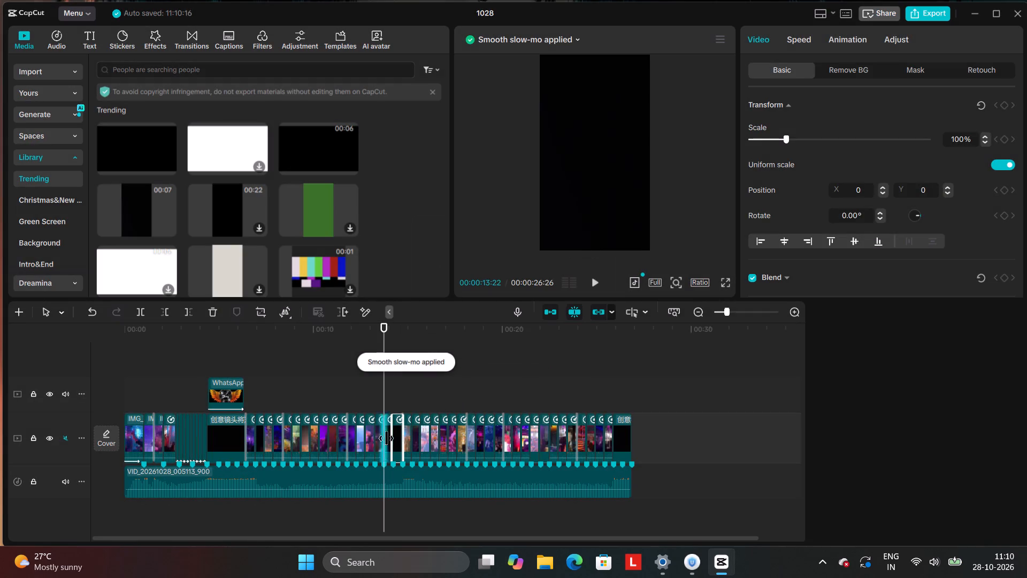
click(386, 439)
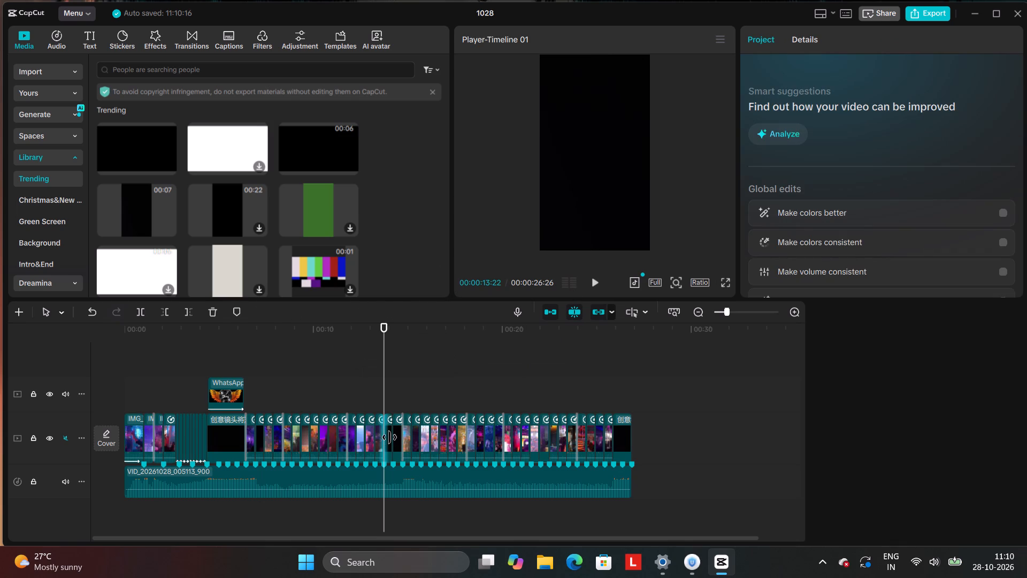
click(389, 437)
drag(391, 437, 396, 437)
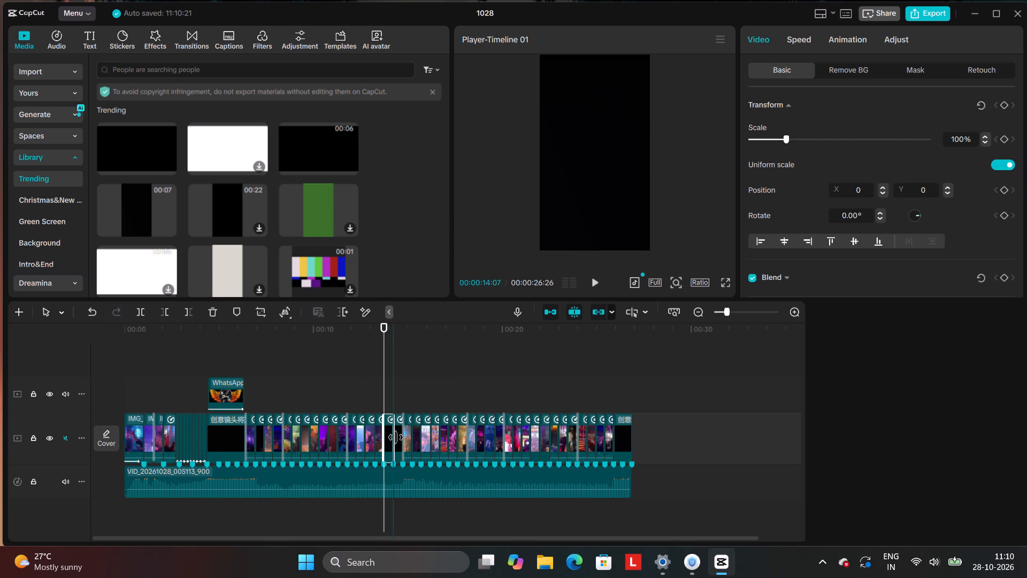
drag(396, 437, 397, 437)
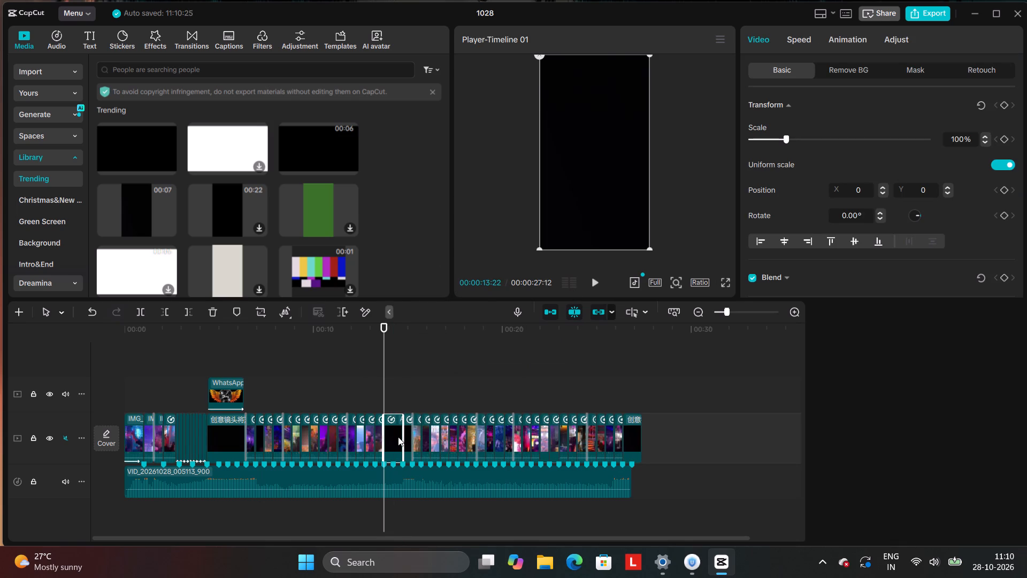
Delete the second black clip directly after the extended one.
click(408, 438)
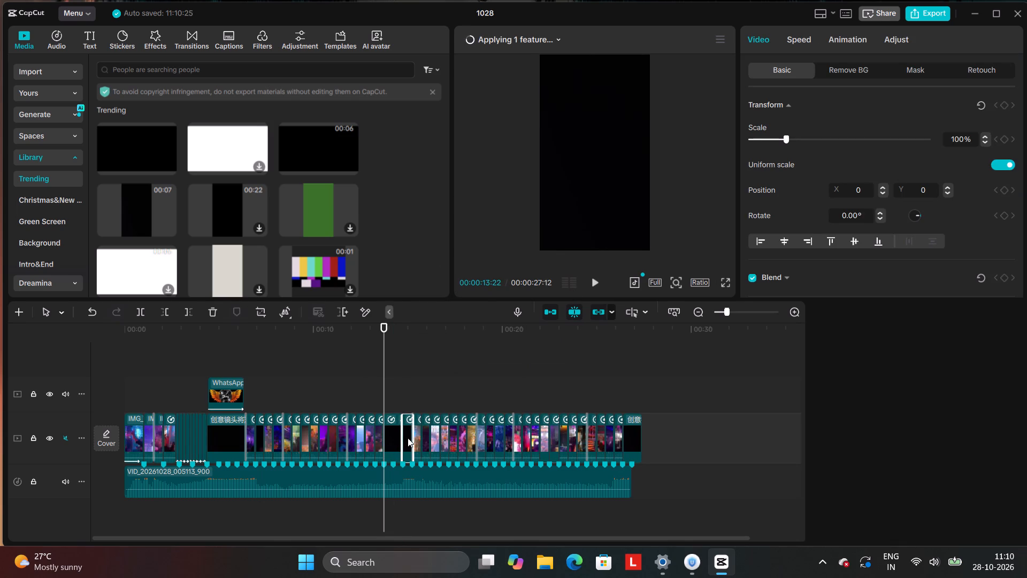
right_click(408, 438)
click(466, 126)
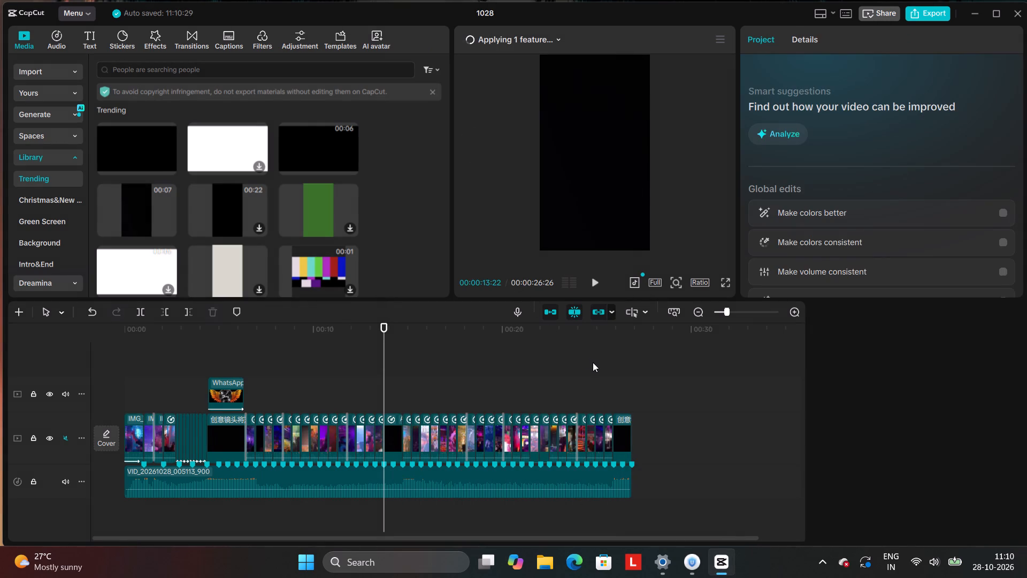
Trim the end of the closing black clip back to the preceding beat marker.
click(622, 442)
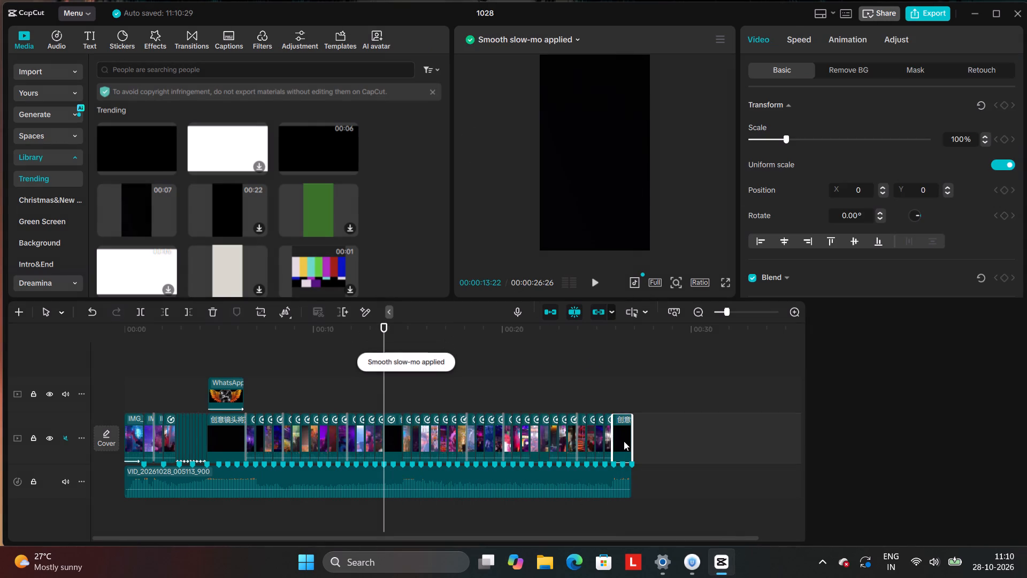
drag(631, 437, 623, 441)
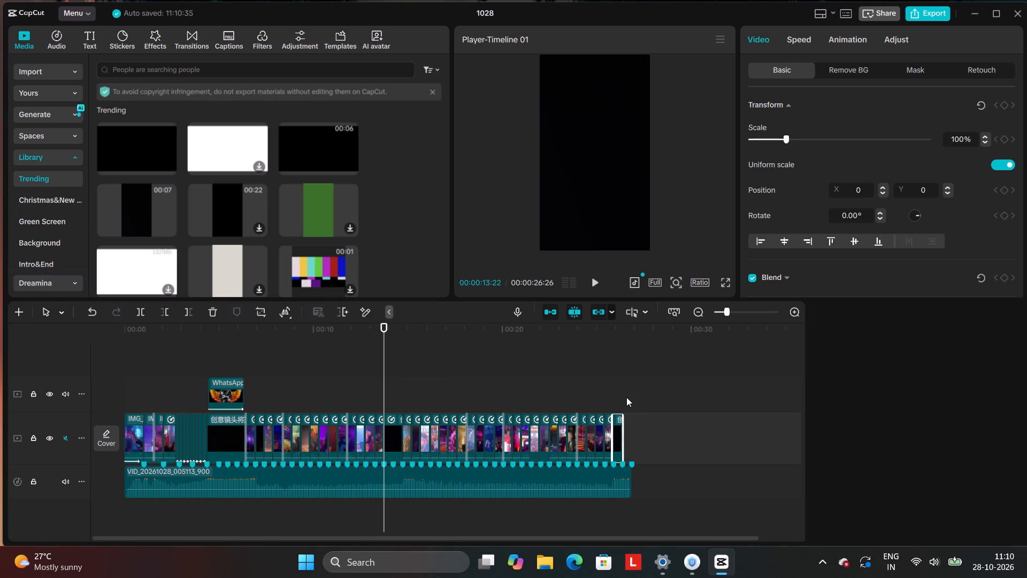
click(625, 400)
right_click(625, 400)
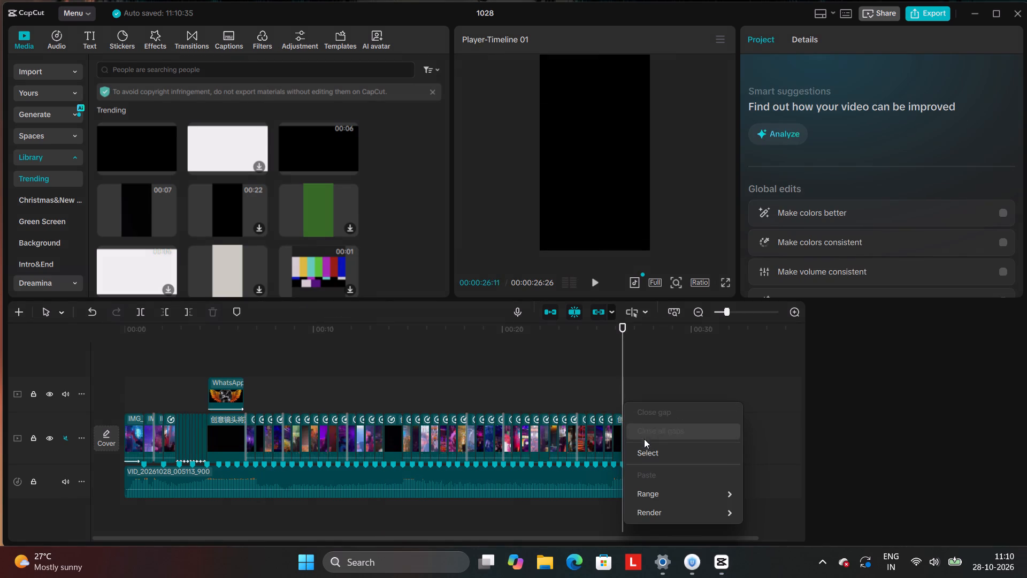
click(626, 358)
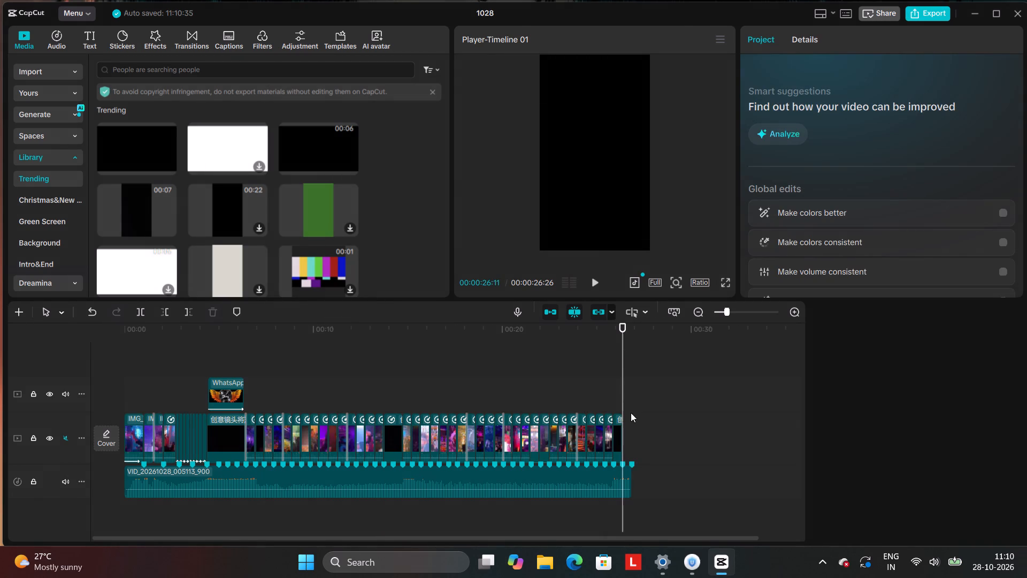
Duplicate the closing black clip and place the copy directly after it on the main video track.
click(616, 432)
right_click(616, 432)
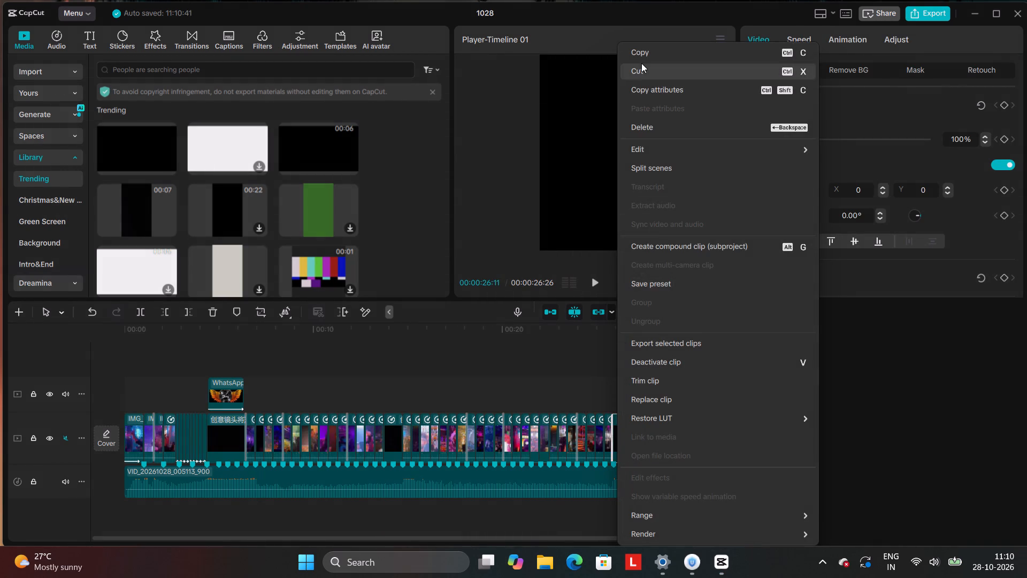
click(642, 62)
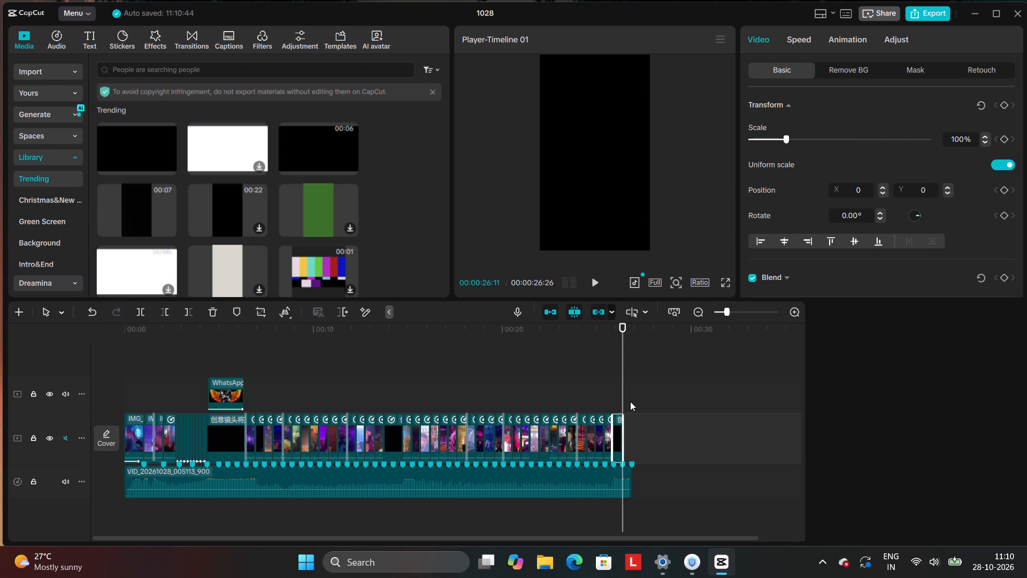
click(630, 401)
right_click(629, 401)
click(625, 400)
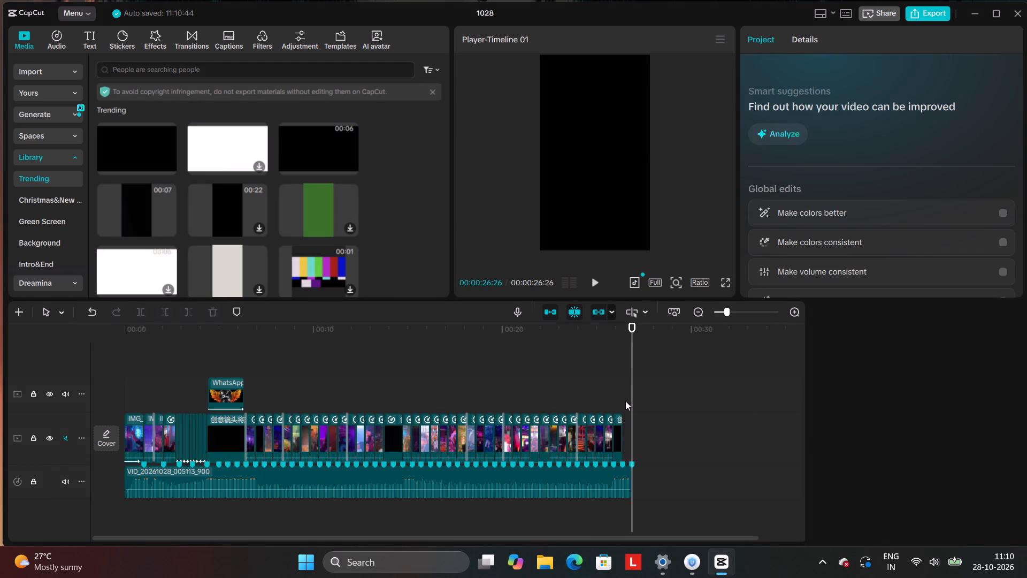
click(623, 408)
right_click(623, 408)
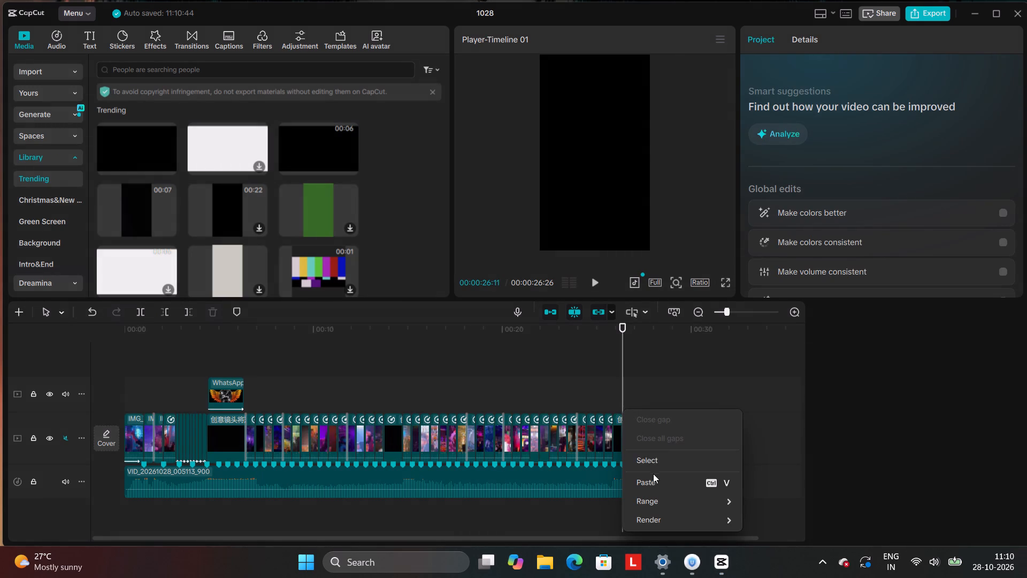
click(655, 484)
drag(627, 397, 630, 419)
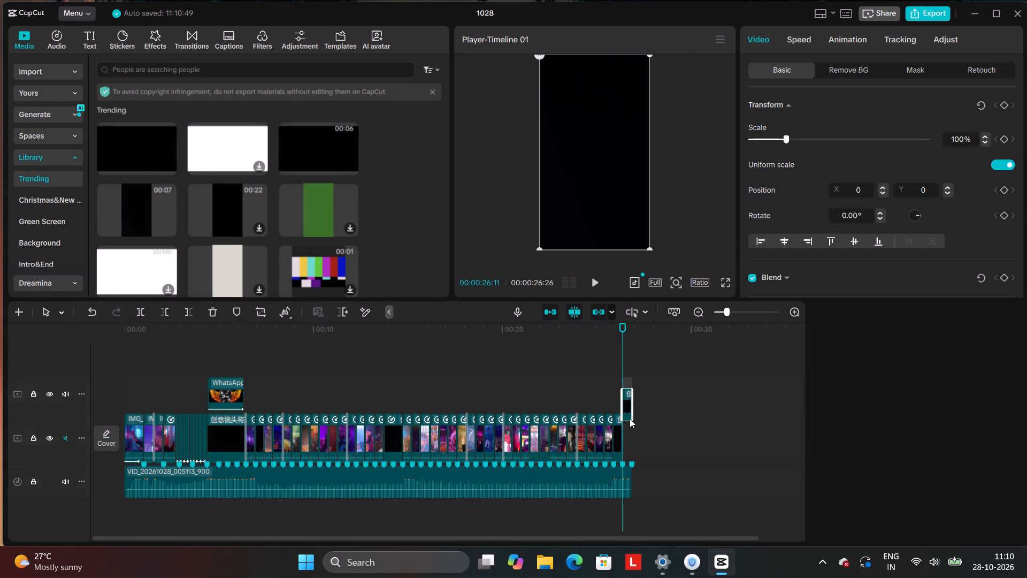
drag(630, 419, 631, 427)
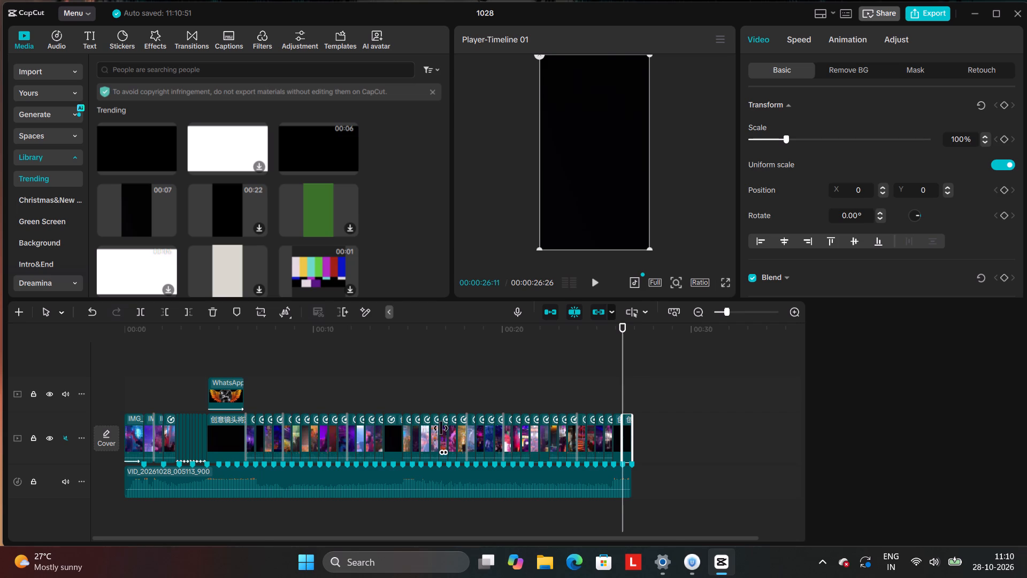
Add the gold script "Coffee" text template from the Title category at 13:22, the start of the mid-video black clip.
click(390, 389)
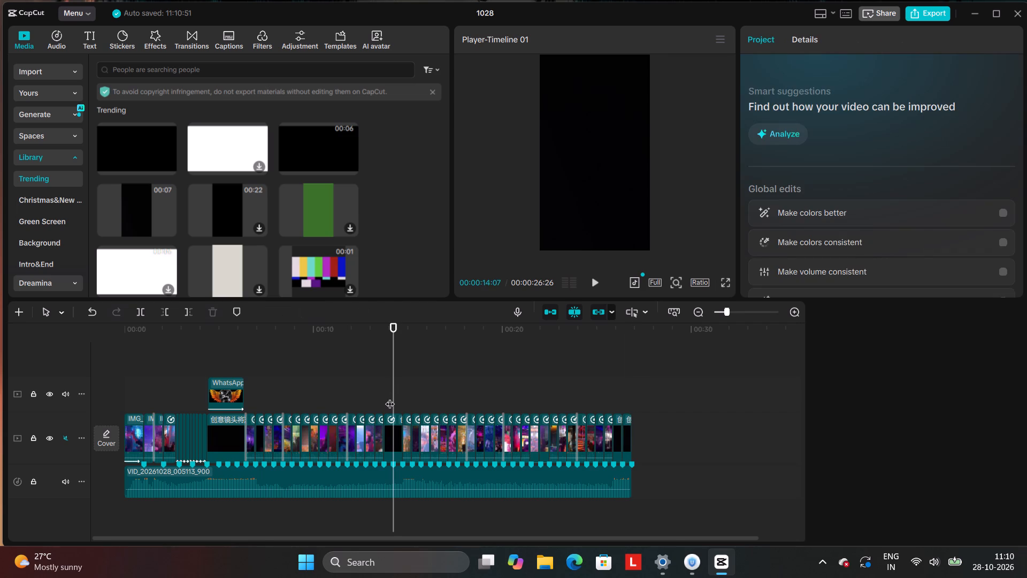
click(389, 403)
click(387, 397)
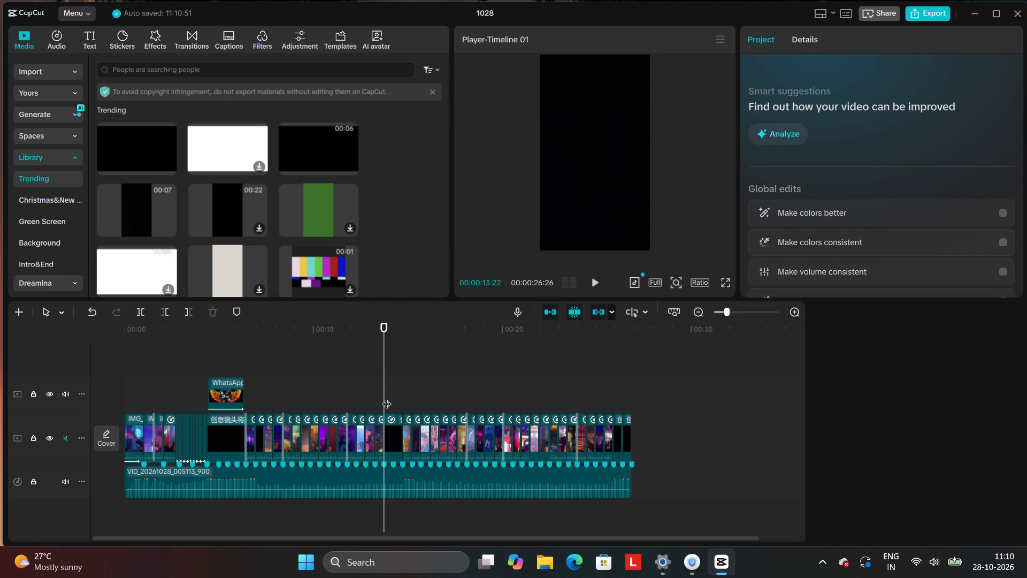
click(83, 35)
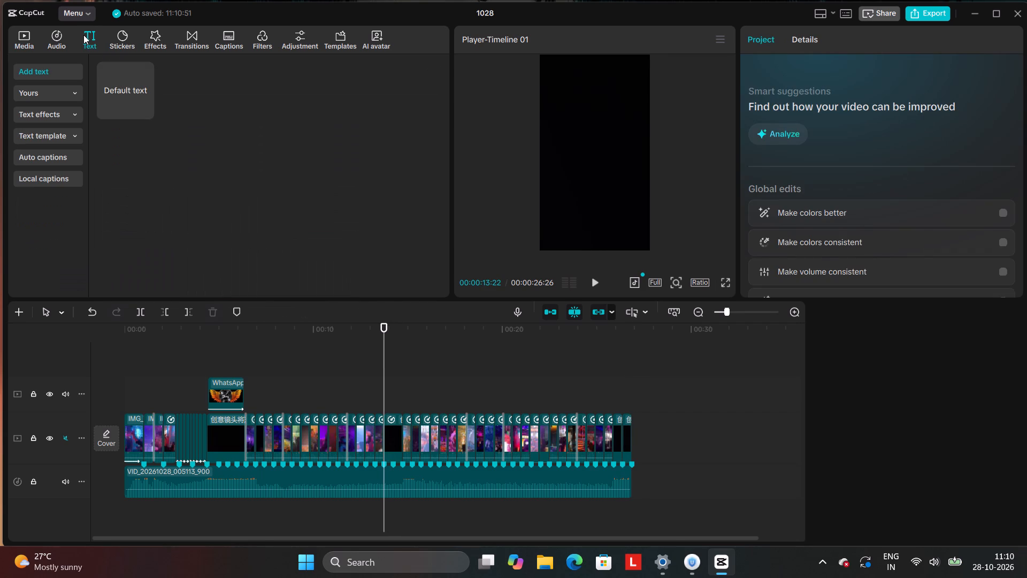
click(52, 139)
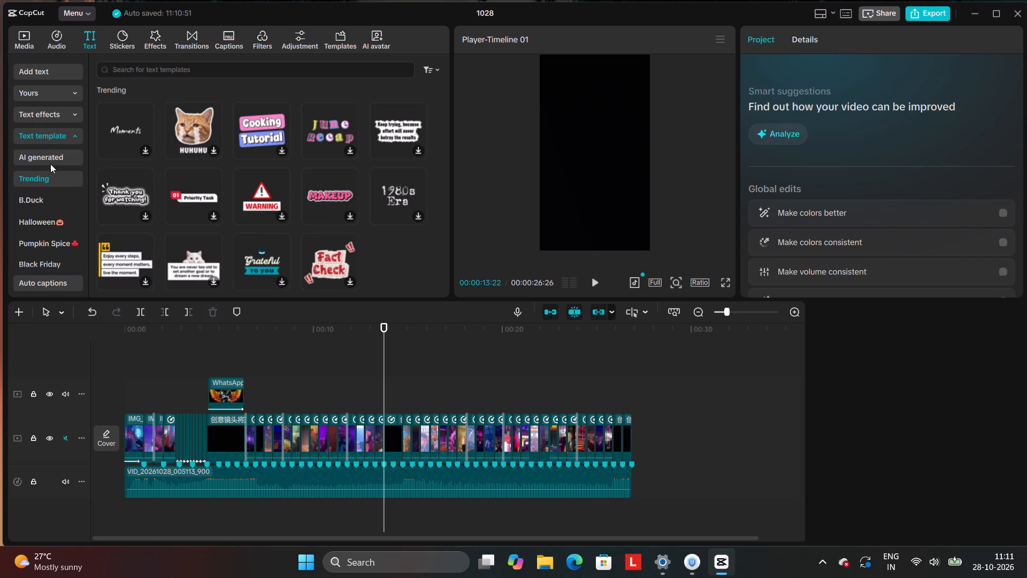
scroll(308, 202, down, 3)
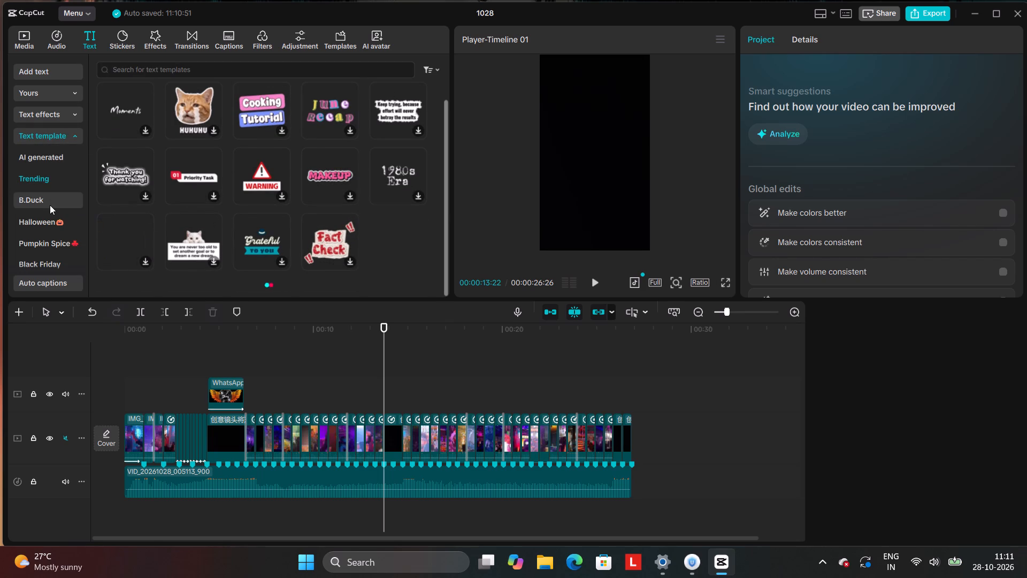
click(44, 268)
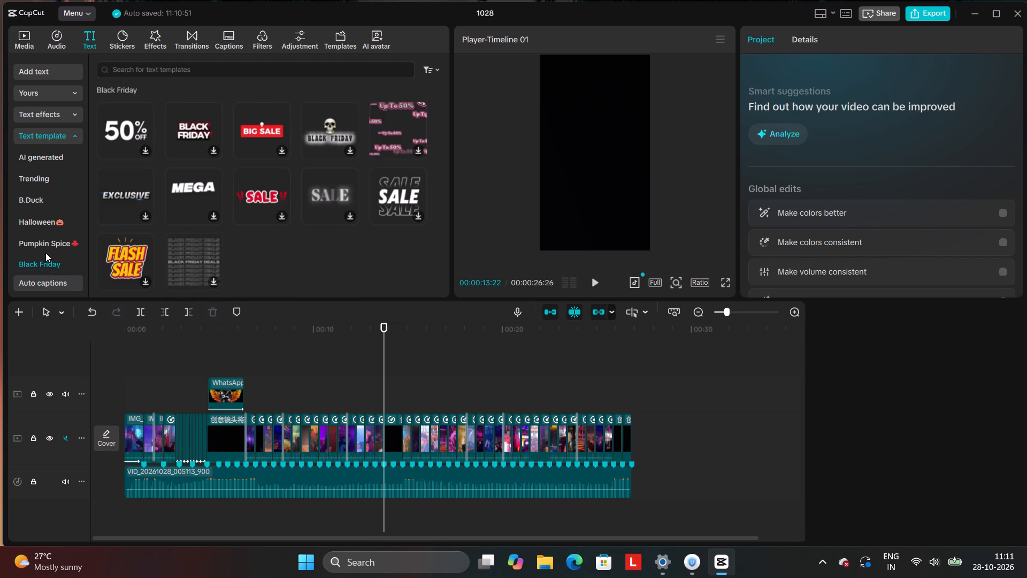
scroll(45, 253, down, 1)
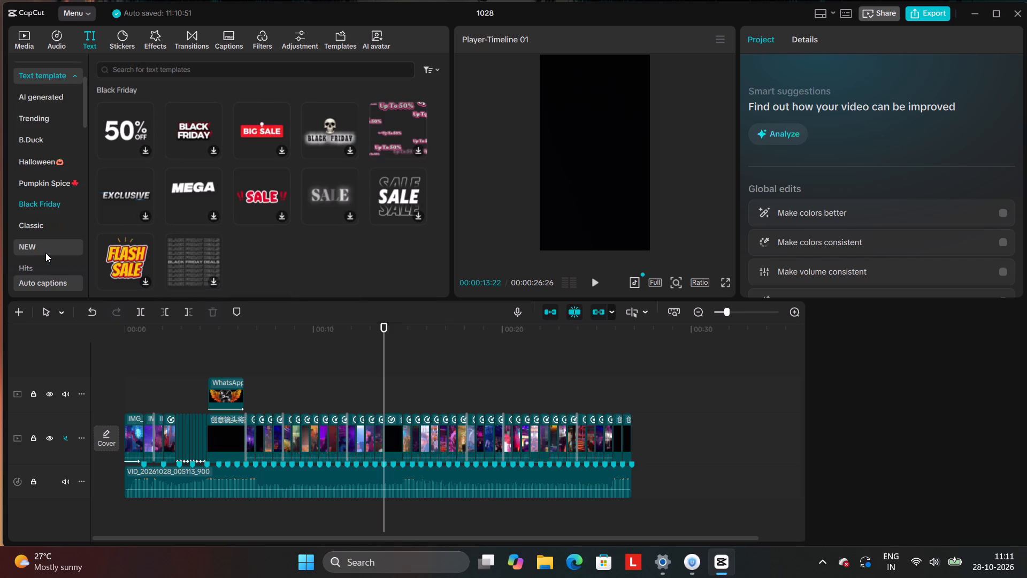
click(47, 264)
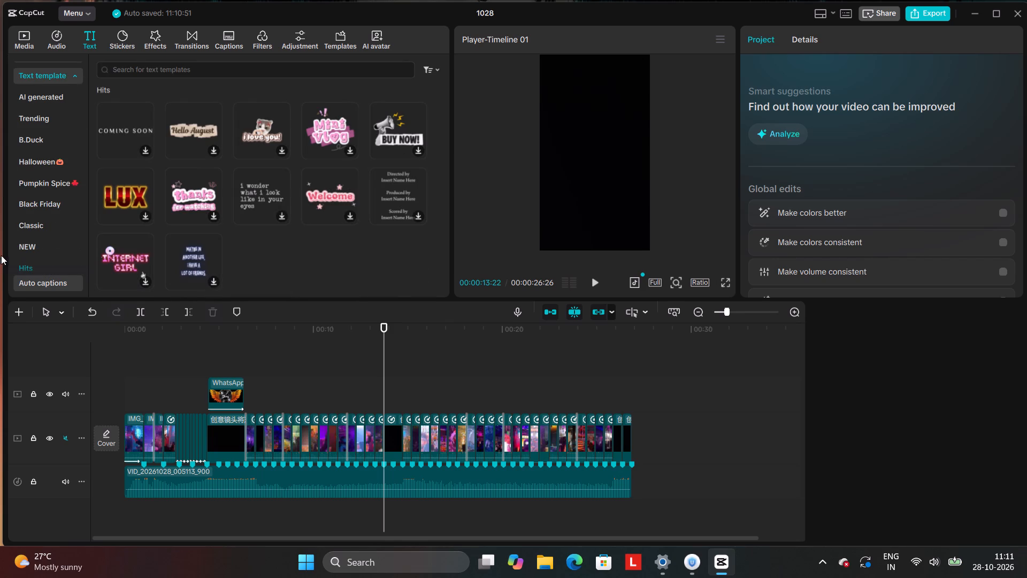
scroll(30, 236, down, 1)
click(32, 264)
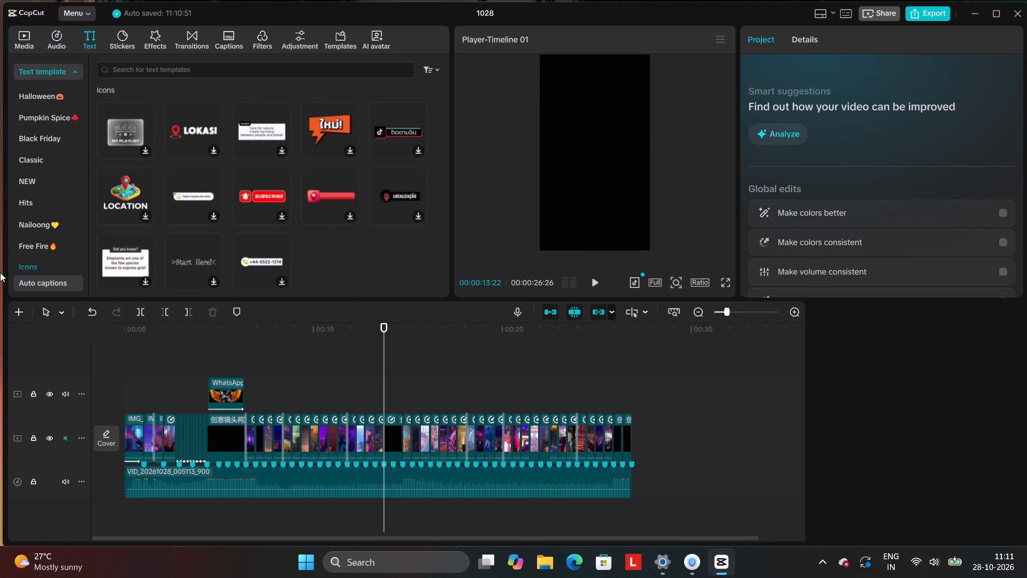
scroll(71, 210, down, 2)
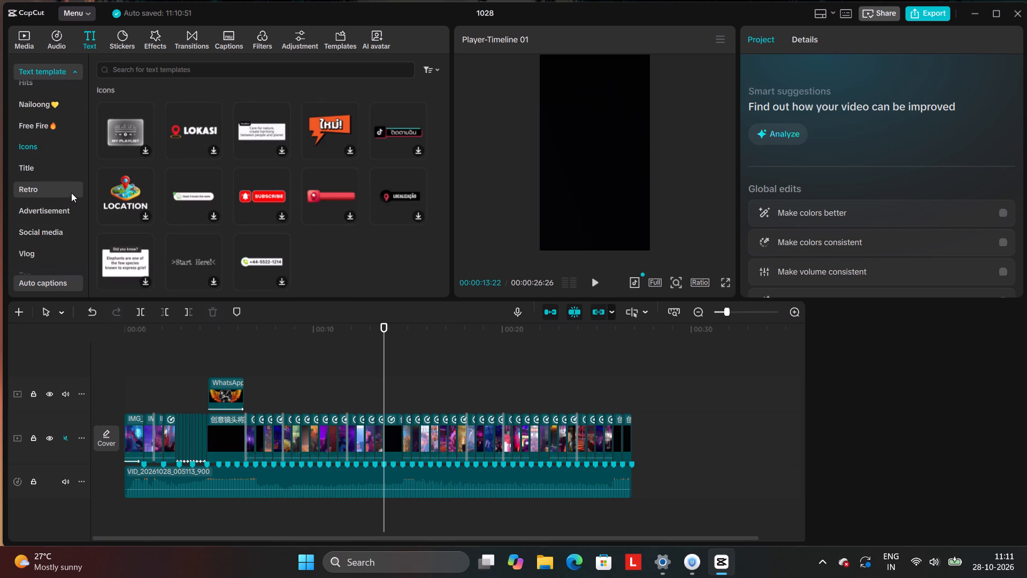
click(64, 168)
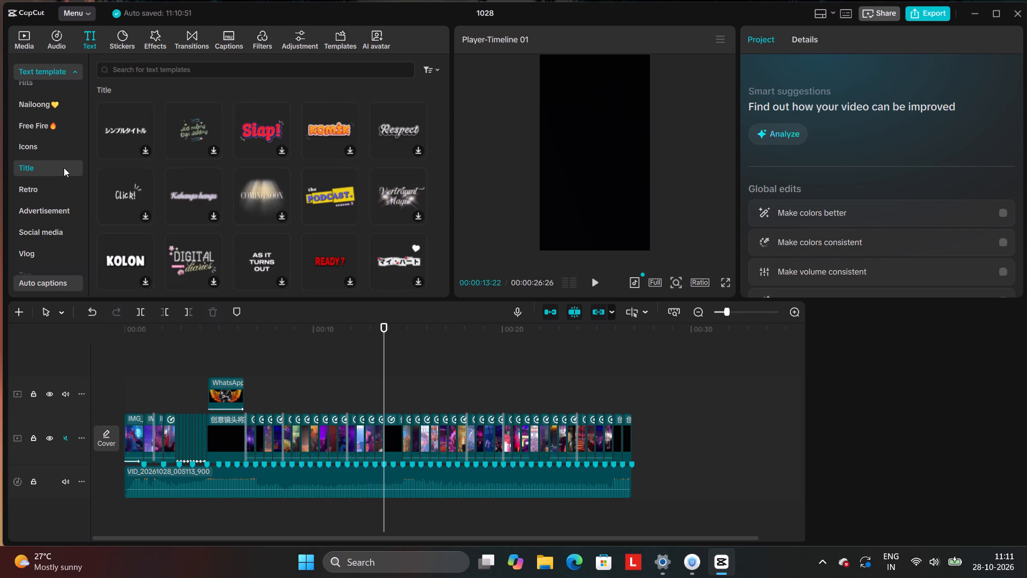
scroll(200, 169, down, 2)
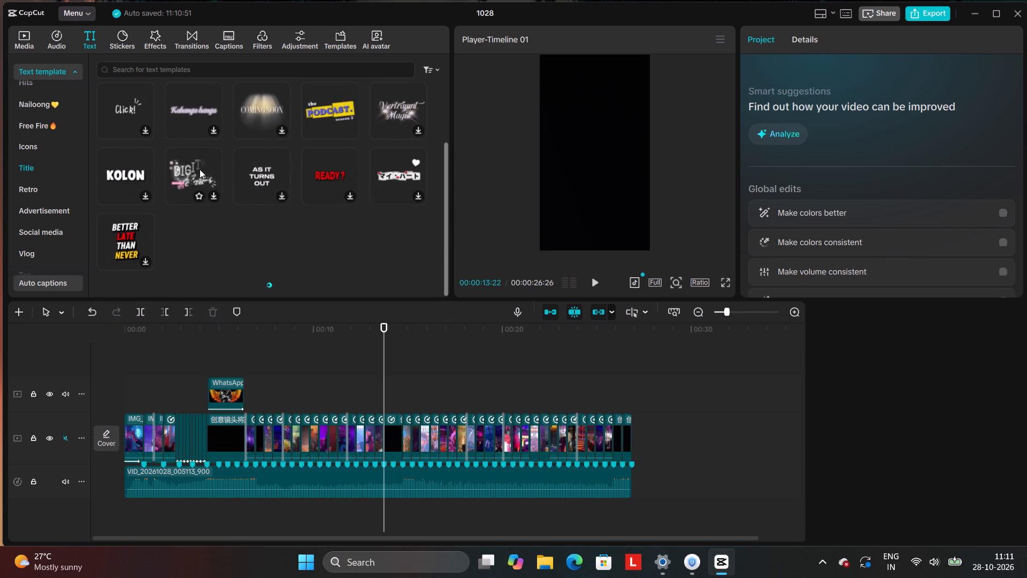
scroll(200, 169, down, 1)
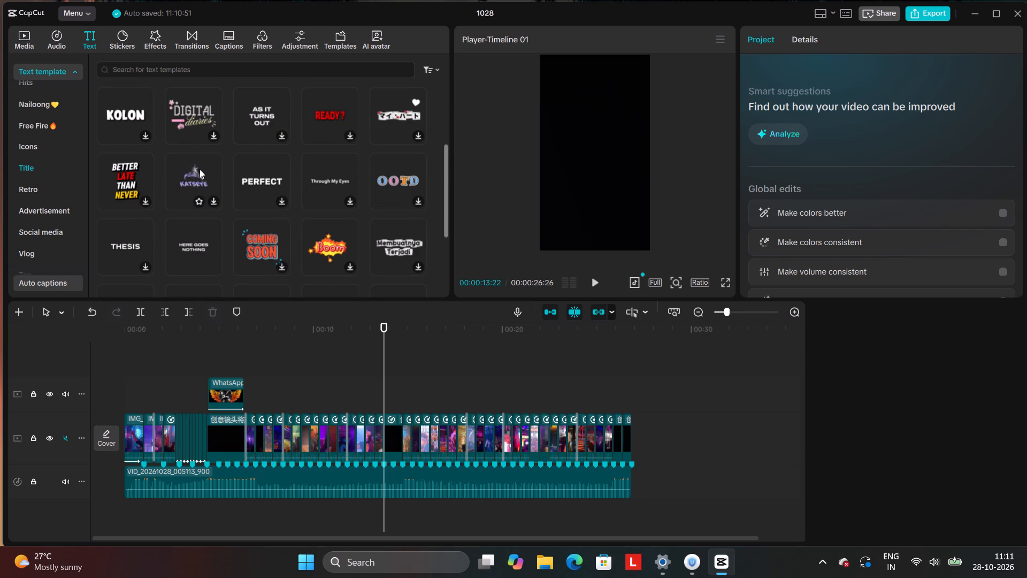
scroll(200, 169, down, 2)
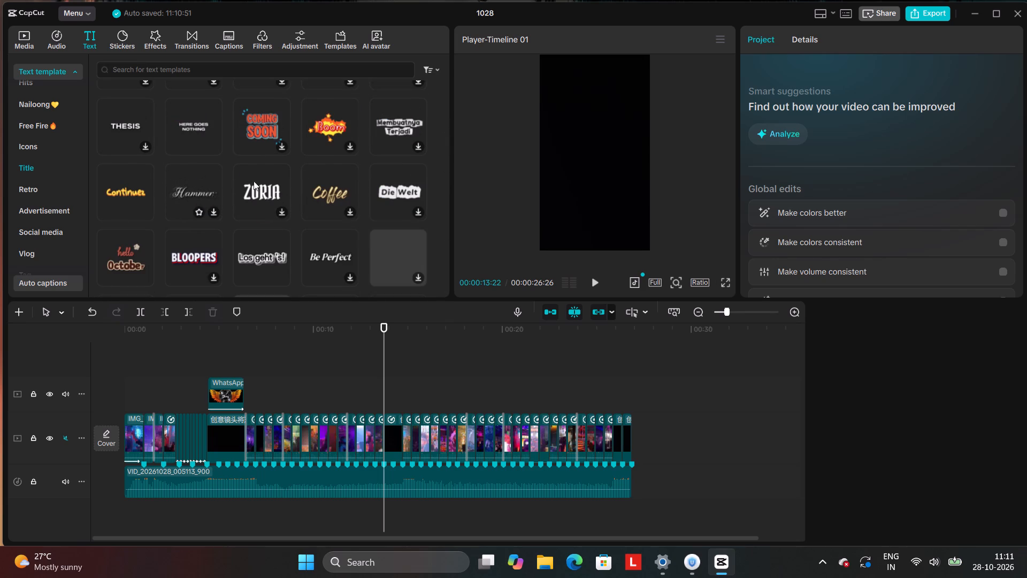
click(349, 194)
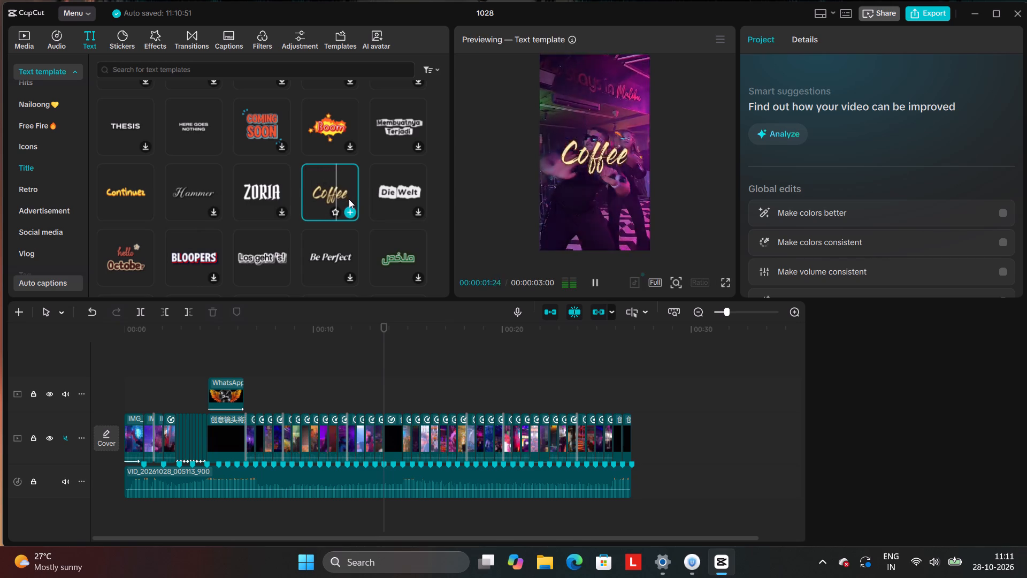
click(350, 212)
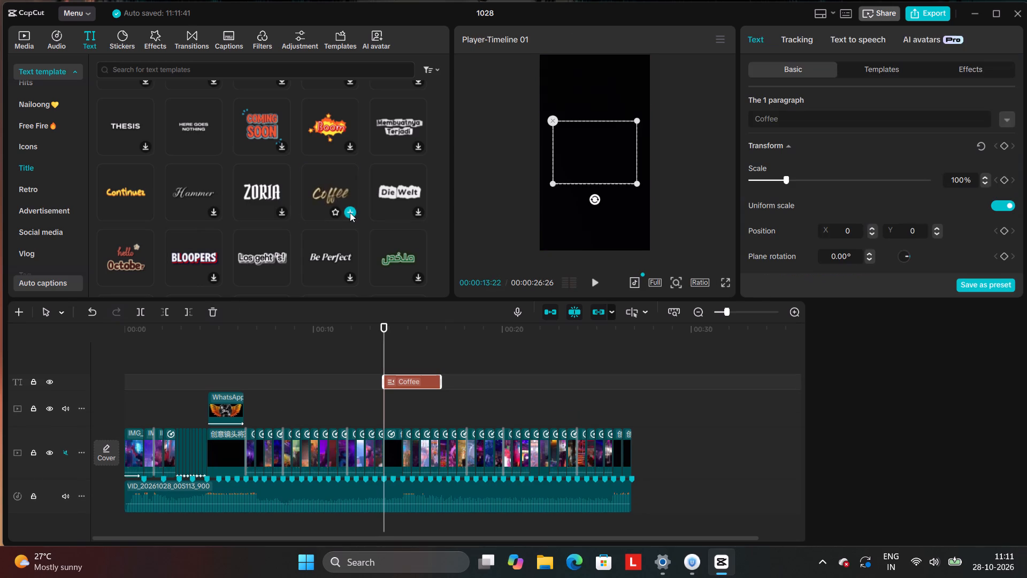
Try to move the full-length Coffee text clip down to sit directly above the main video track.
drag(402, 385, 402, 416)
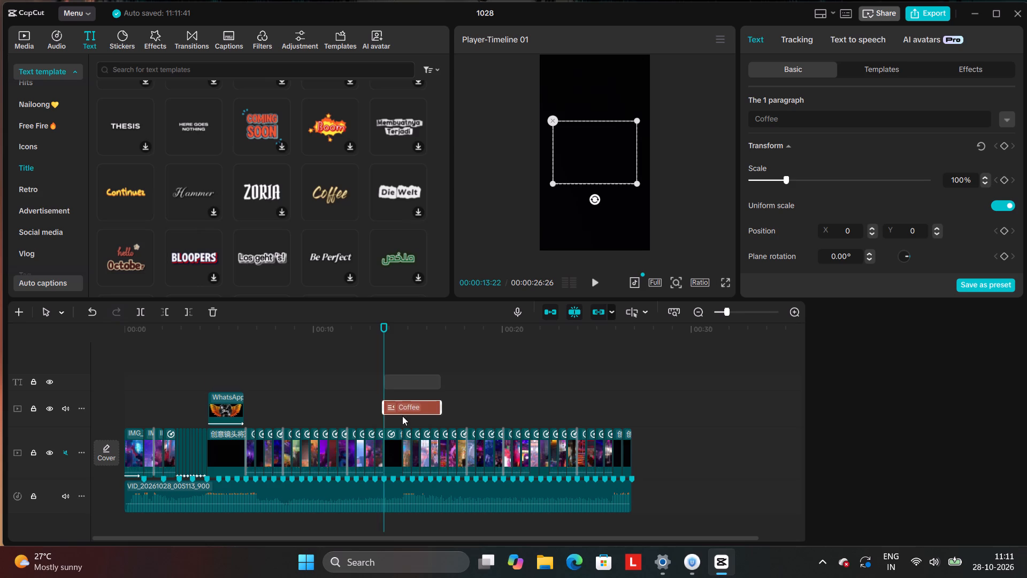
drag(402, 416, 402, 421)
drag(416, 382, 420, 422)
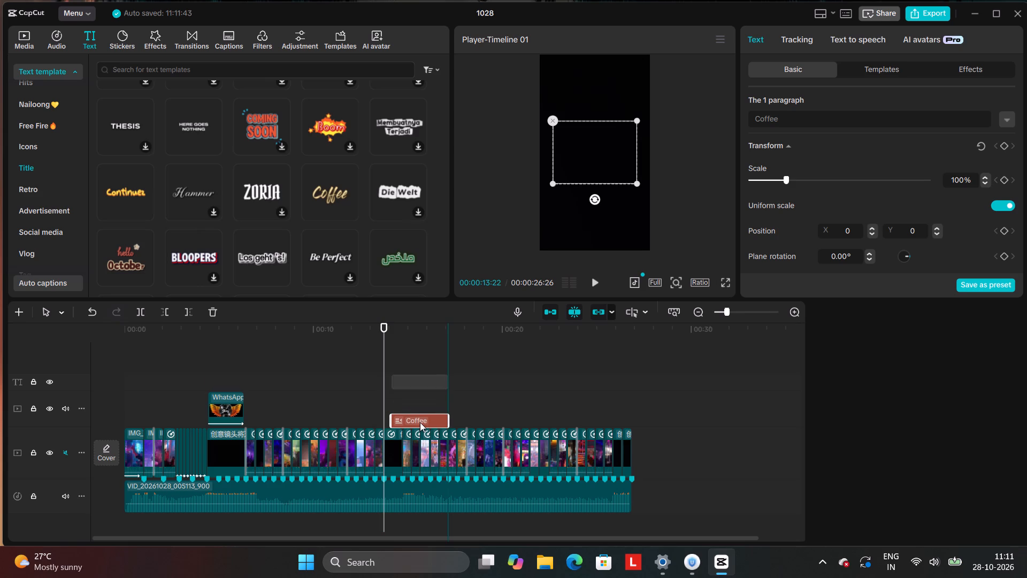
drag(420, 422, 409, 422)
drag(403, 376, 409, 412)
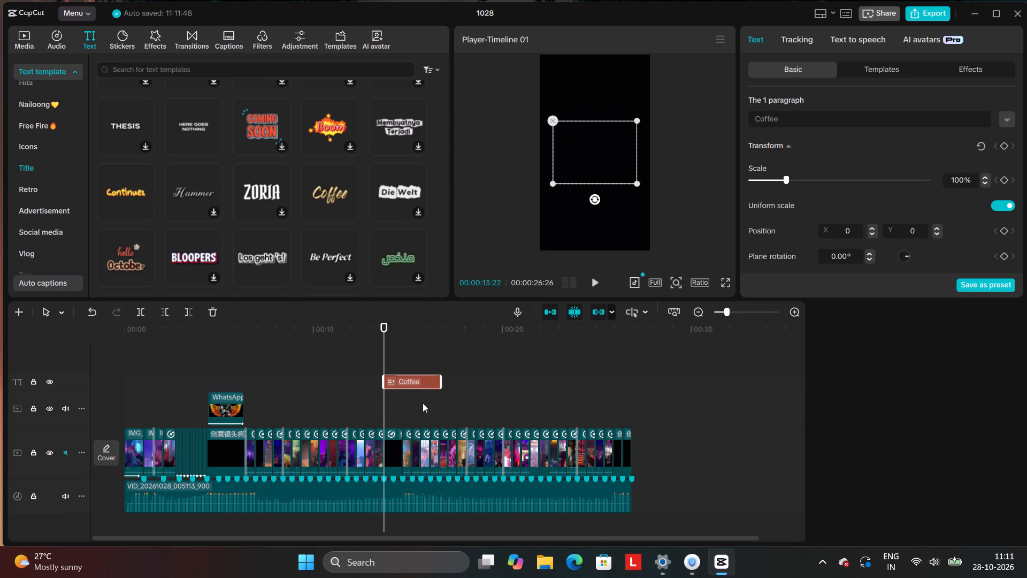
Trim the Coffee text clip's end to match the black clip and place it directly above the main video track.
drag(437, 388, 403, 412)
drag(392, 384, 392, 427)
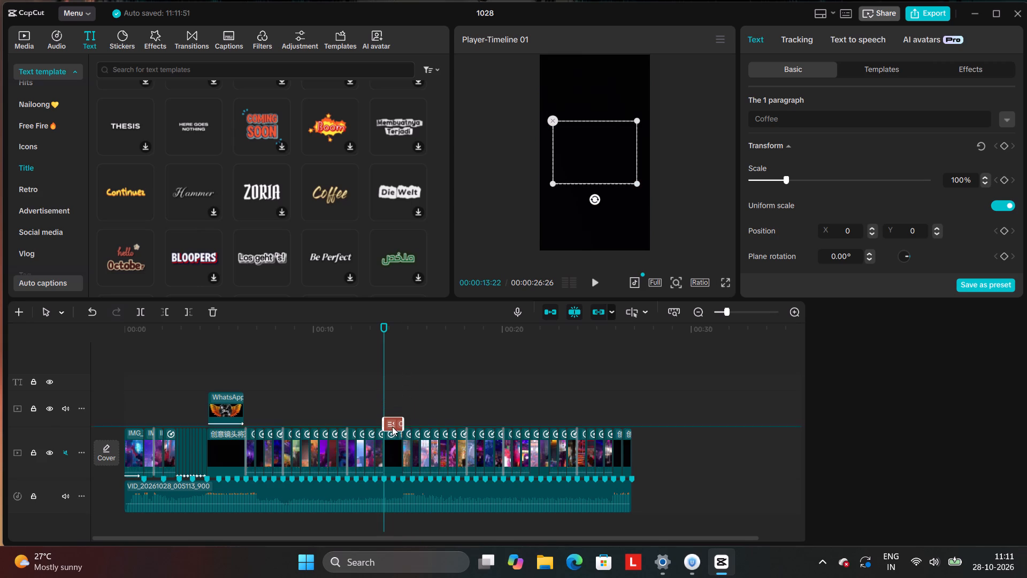
Replace the Coffee wording in the text clip over the black gap with "GO".
click(395, 392)
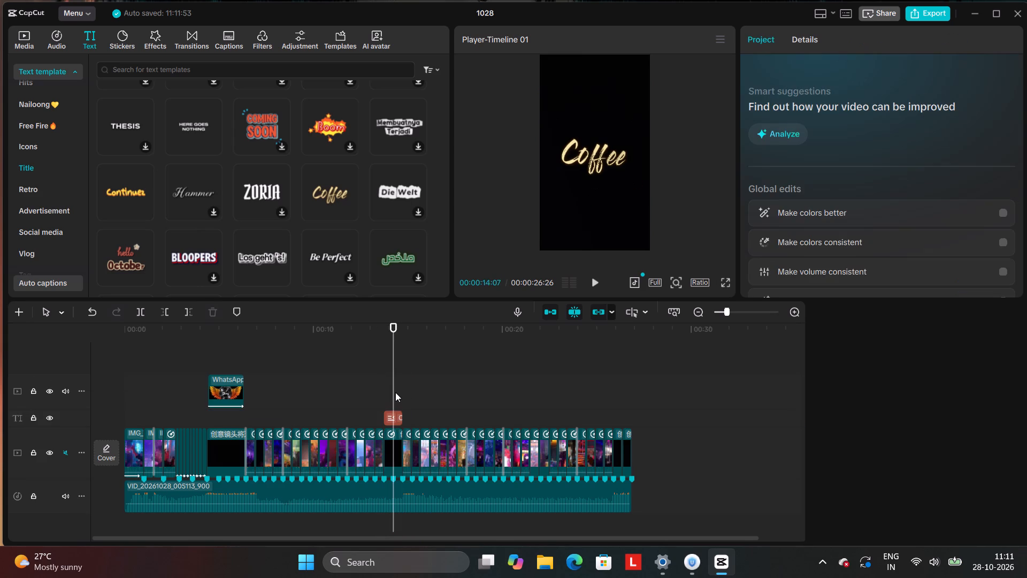
click(394, 417)
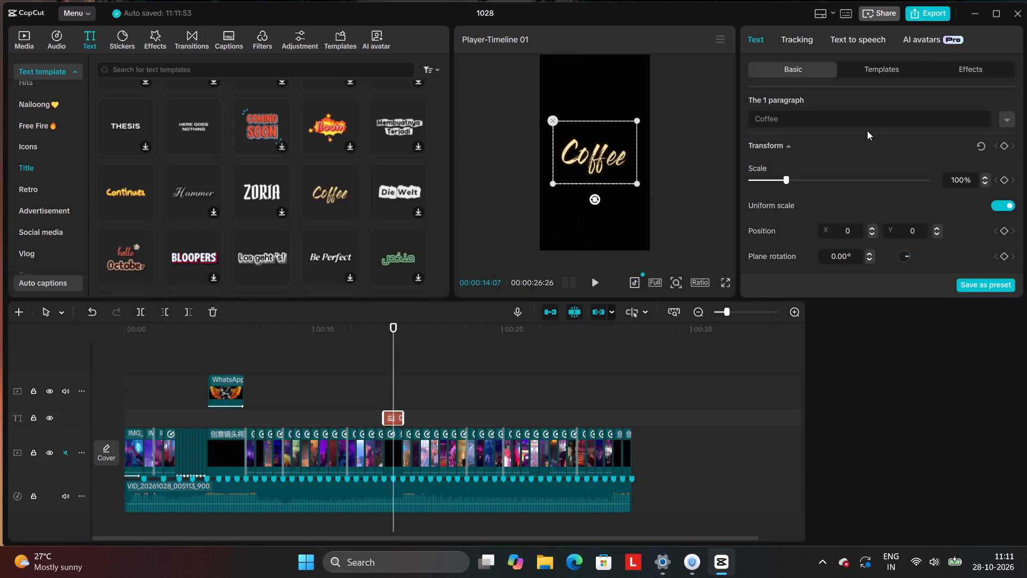
click(867, 124)
key(BackSpace)
key(BackSpace)
key(BackSpace)
key(BackSpace)
key(BackSpace)
key(BackSpace)
key(BackSpace)
key(BackSpace)
key(BackSpace)
key(BackSpace)
key(BackSpace)
key(BackSpace)
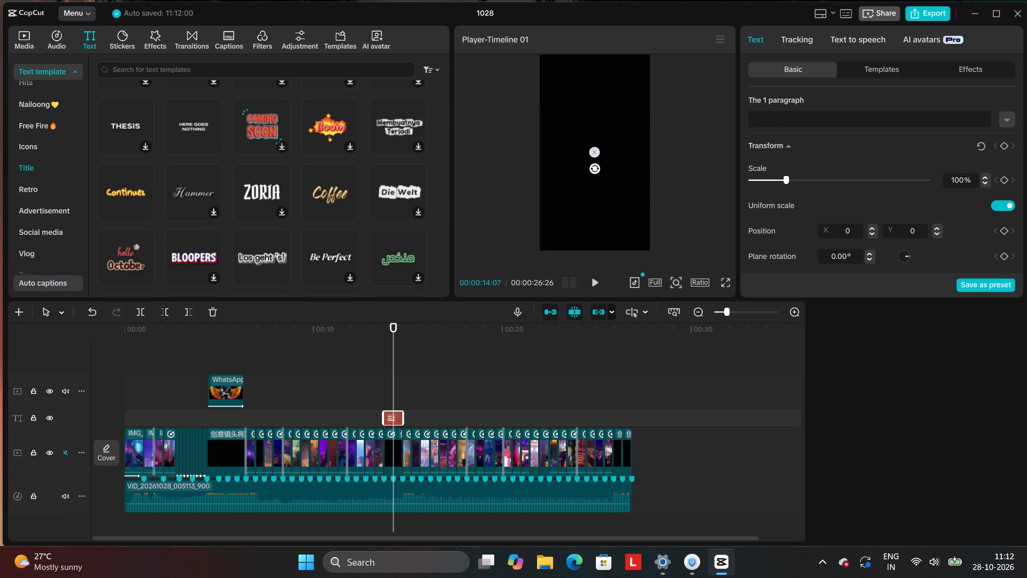
key(g)
key(o)
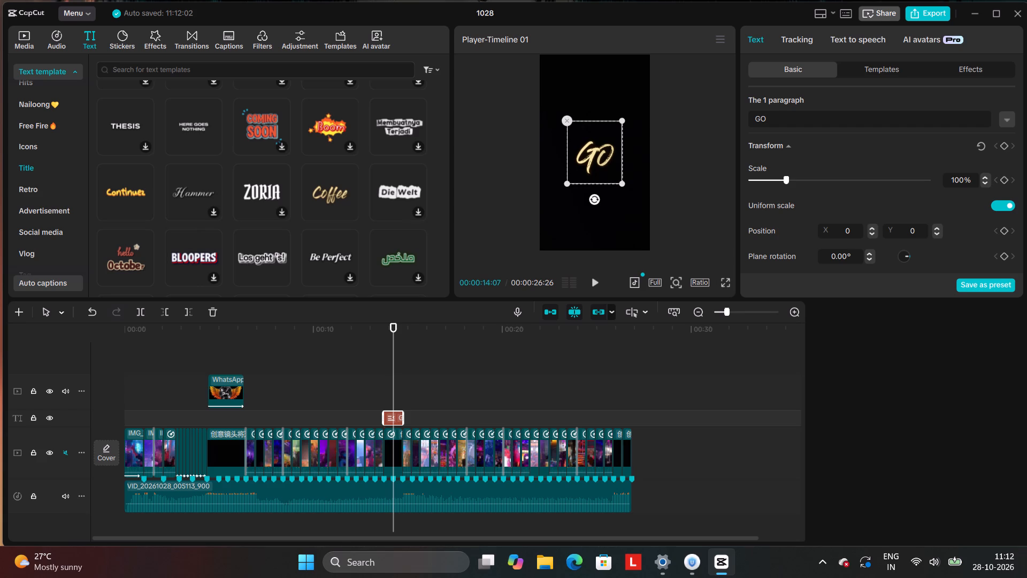
Replace the wording of the gold script text over the black gap with "Gorakhpur".
key(BackSpace)
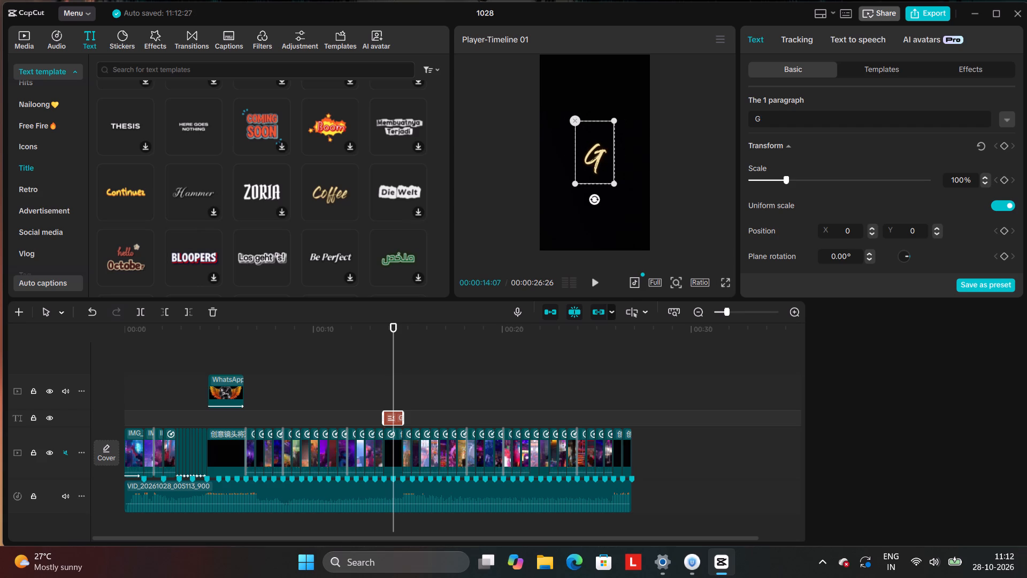
key(BackSpace)
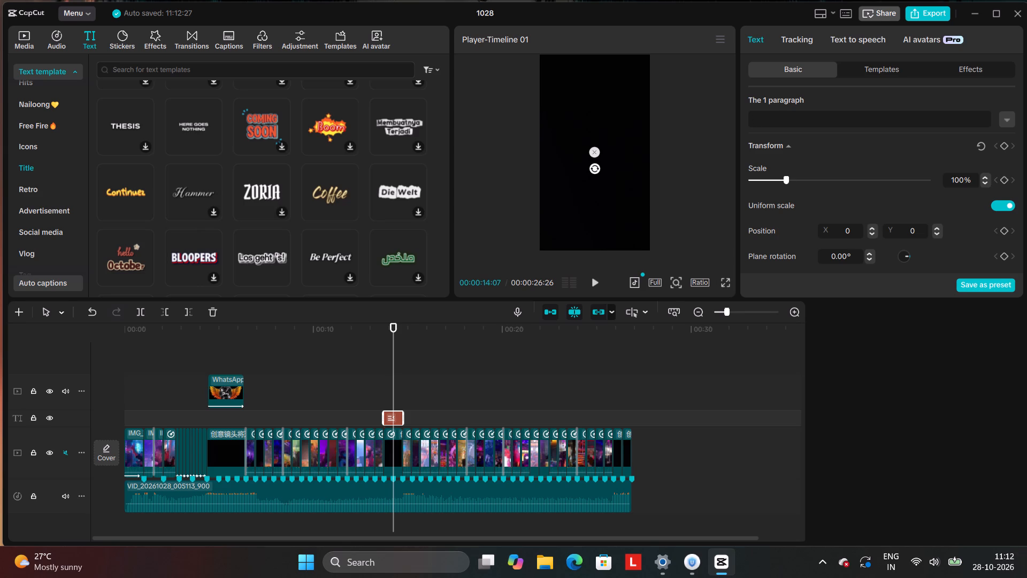
key(g)
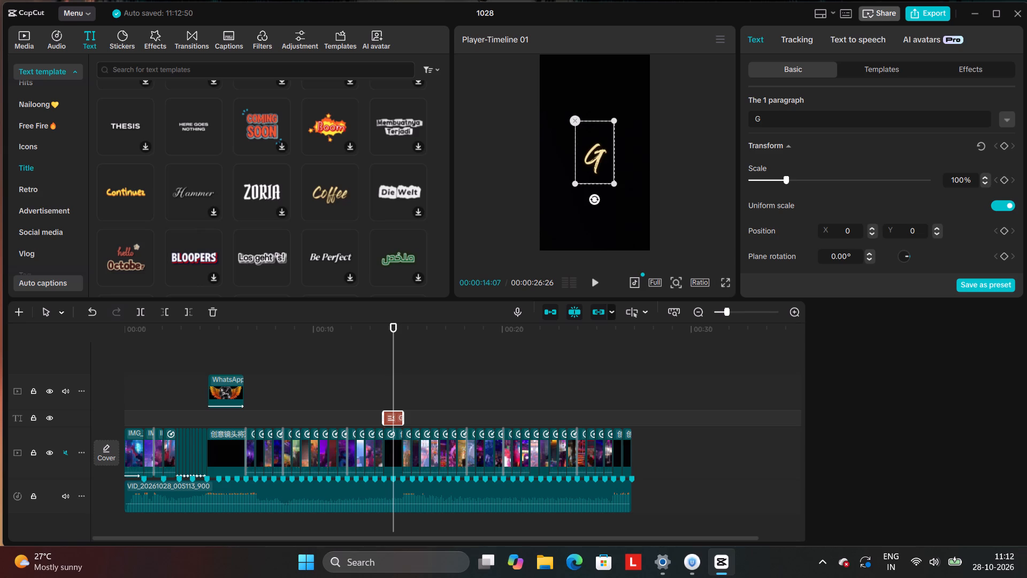
text(orakh)
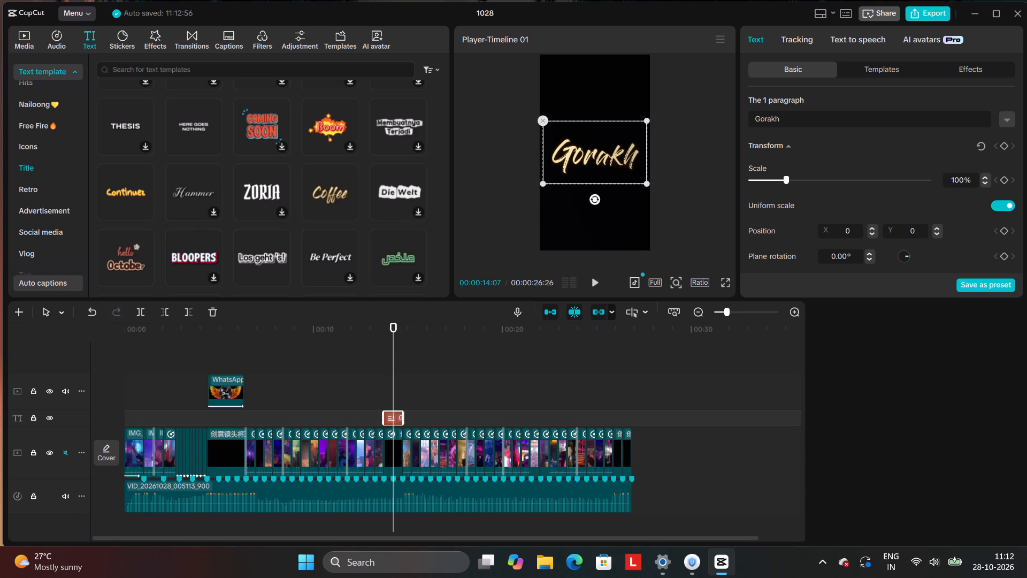
text(pur)
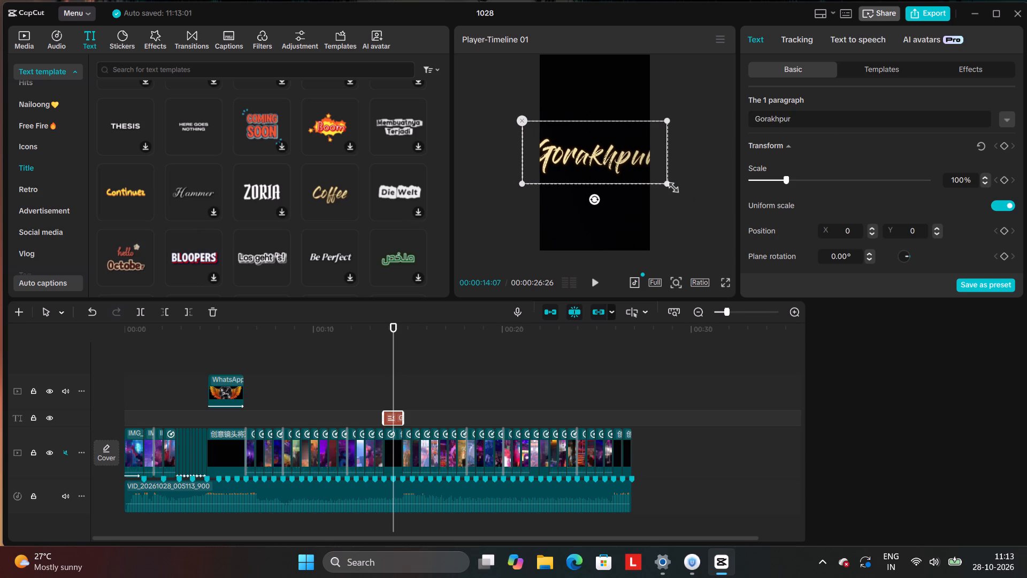
Shrink the gold Gorakhpur title uniformly to 45% scale so it fits inside the vertical frame.
drag(670, 184, 616, 161)
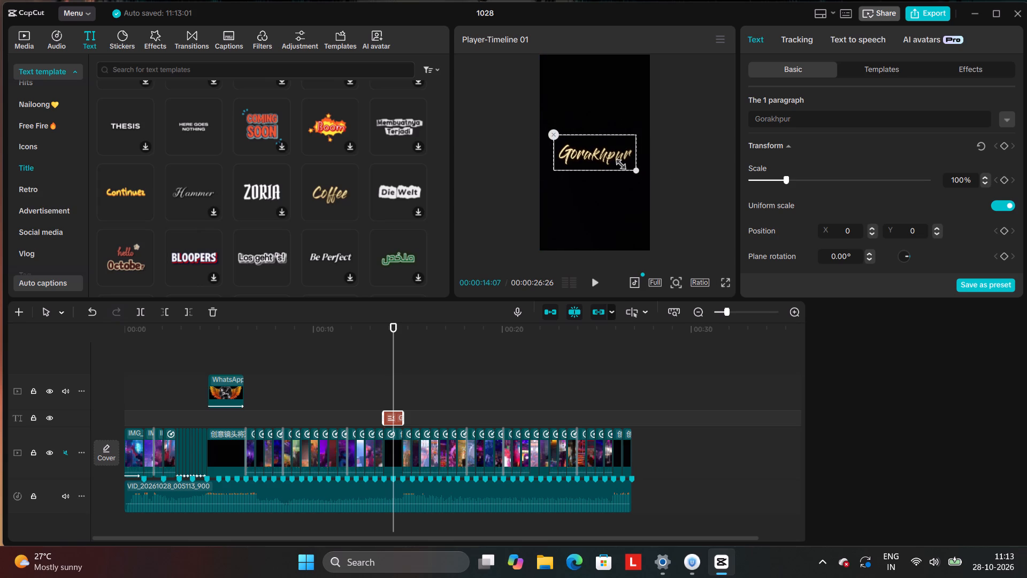
drag(616, 161, 607, 151)
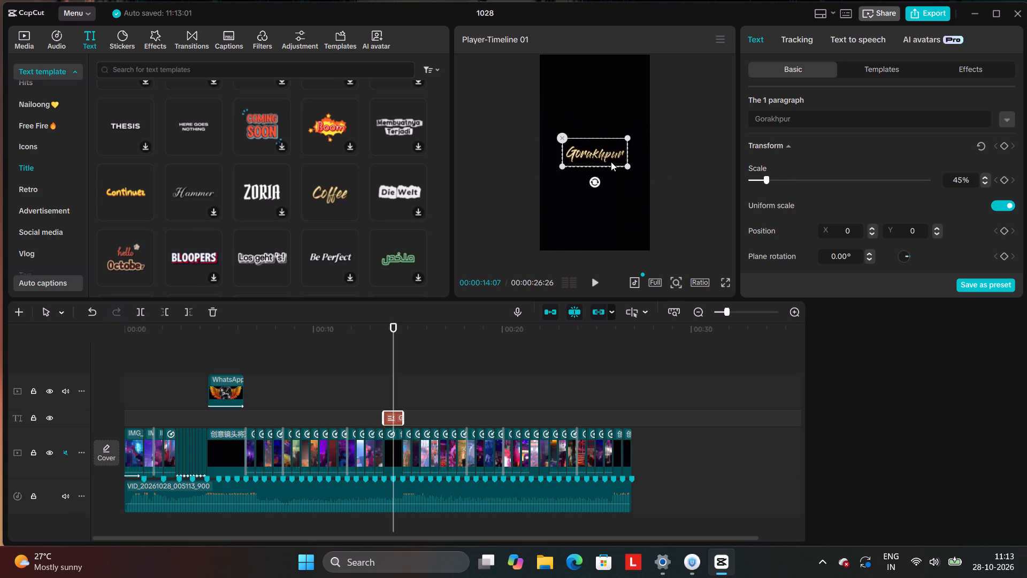
Play back the video from about 11 seconds and again from about 10 seconds to review the title over the black gap.
click(334, 370)
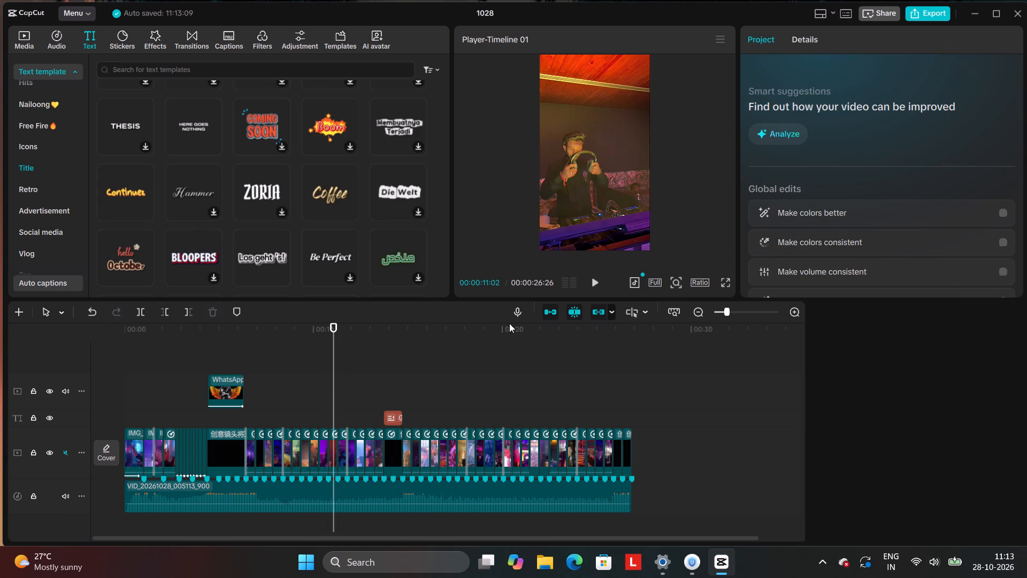
click(593, 281)
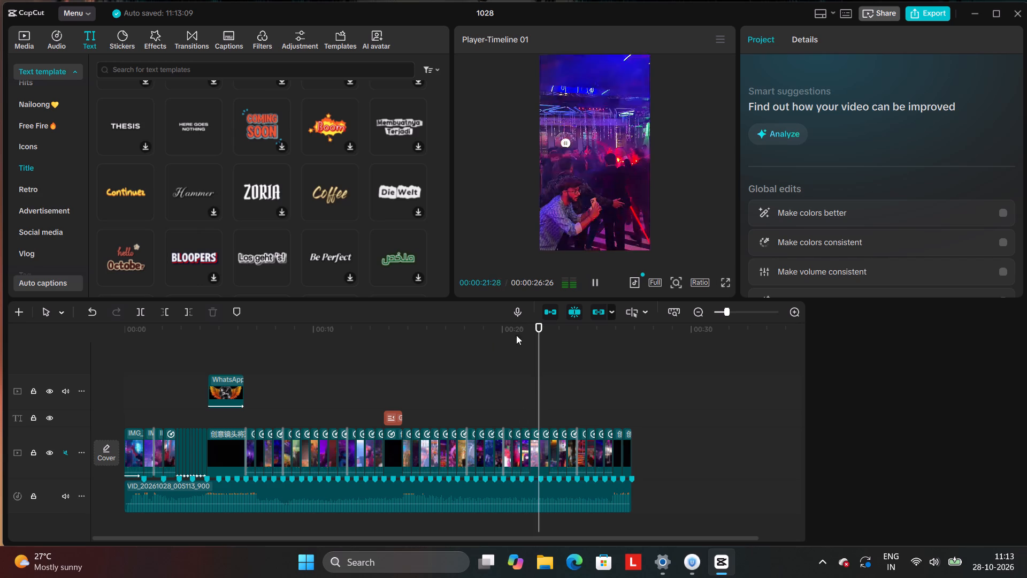
click(317, 401)
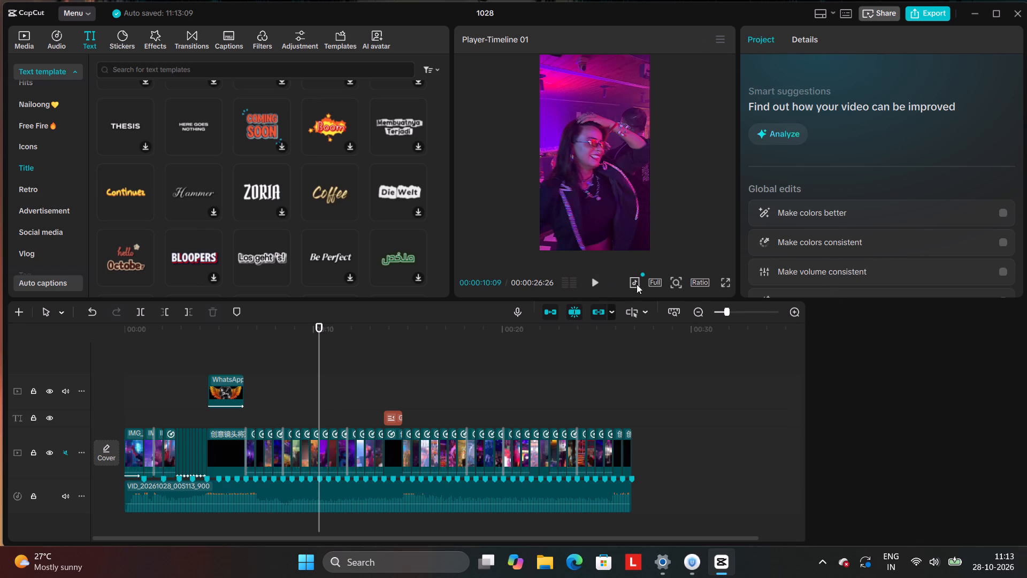
click(600, 285)
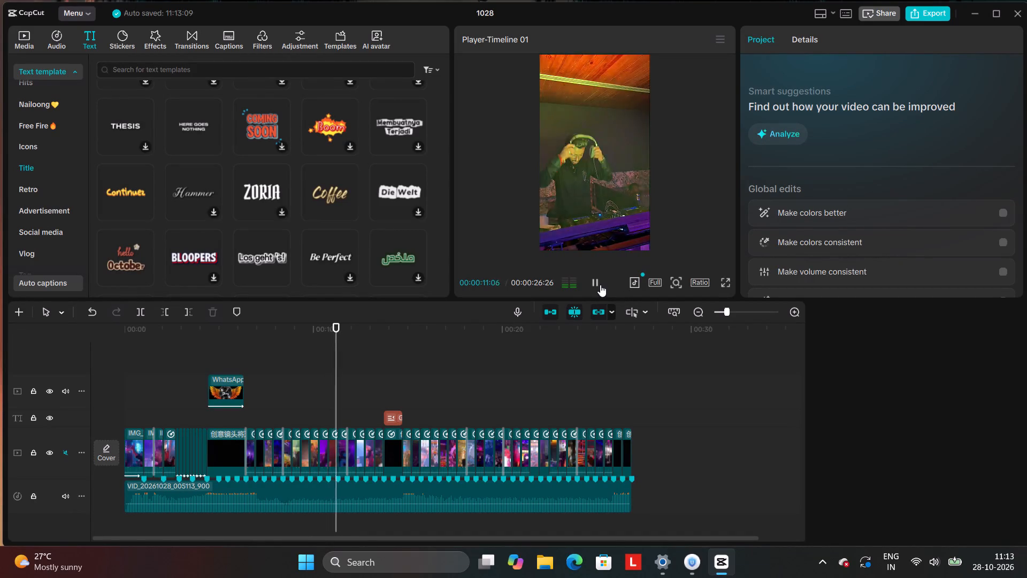
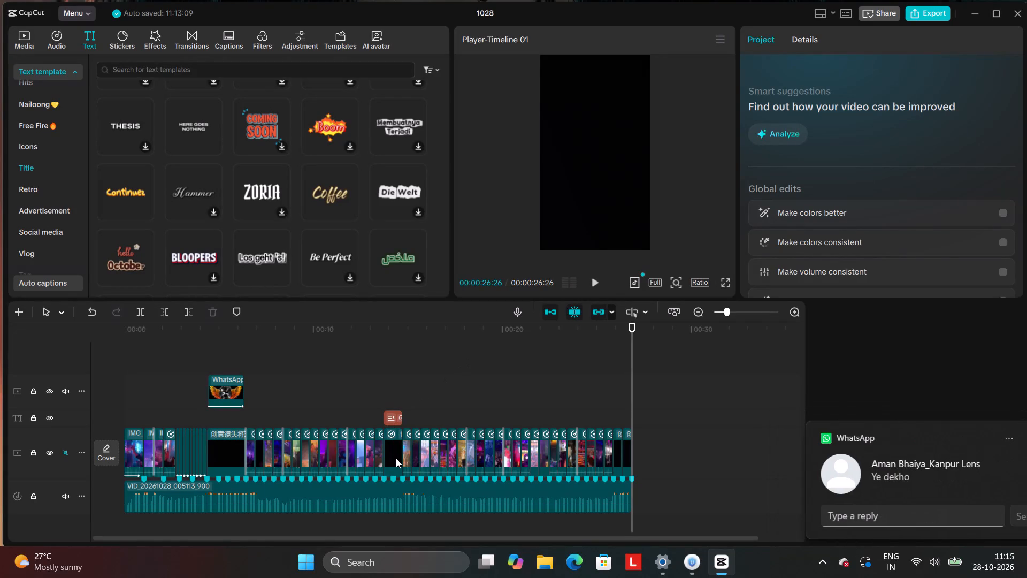
Select the black clip beneath the Gorakhpur title and bring the playhead back onto it at about 14 seconds.
click(396, 458)
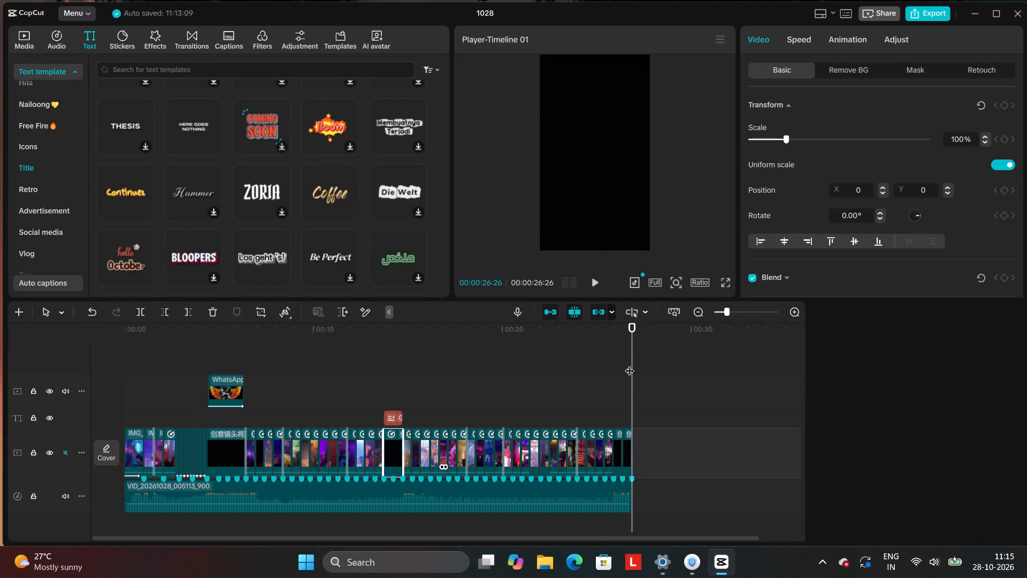
drag(630, 364, 390, 424)
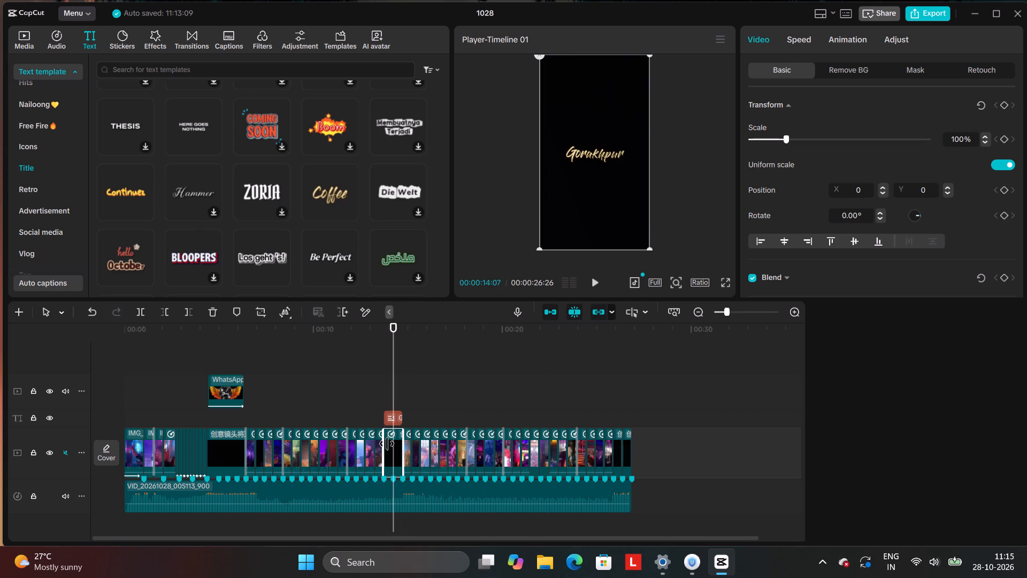
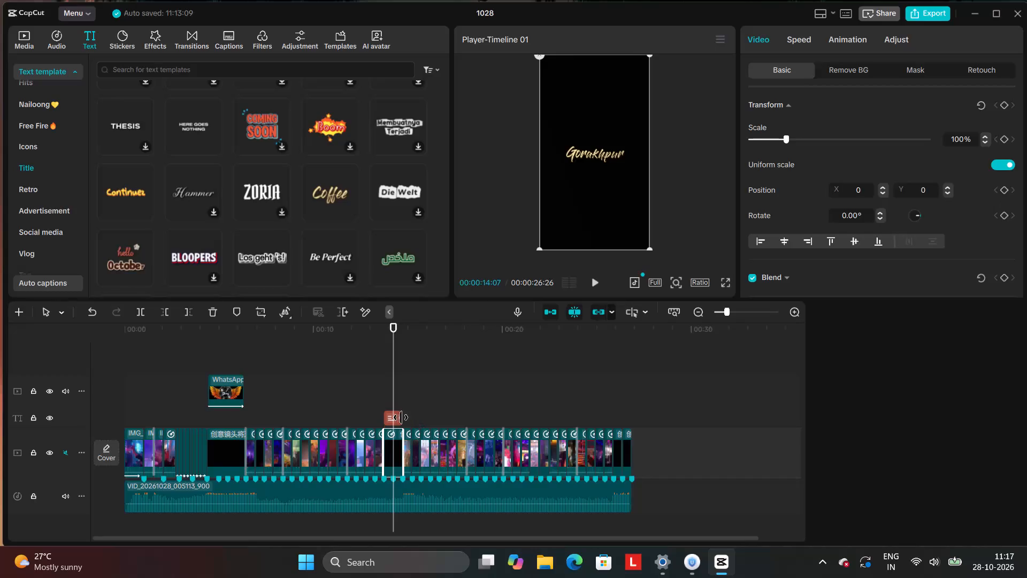
Find the 13-second vertical starfield clip among the trending library footage and preview it.
click(397, 421)
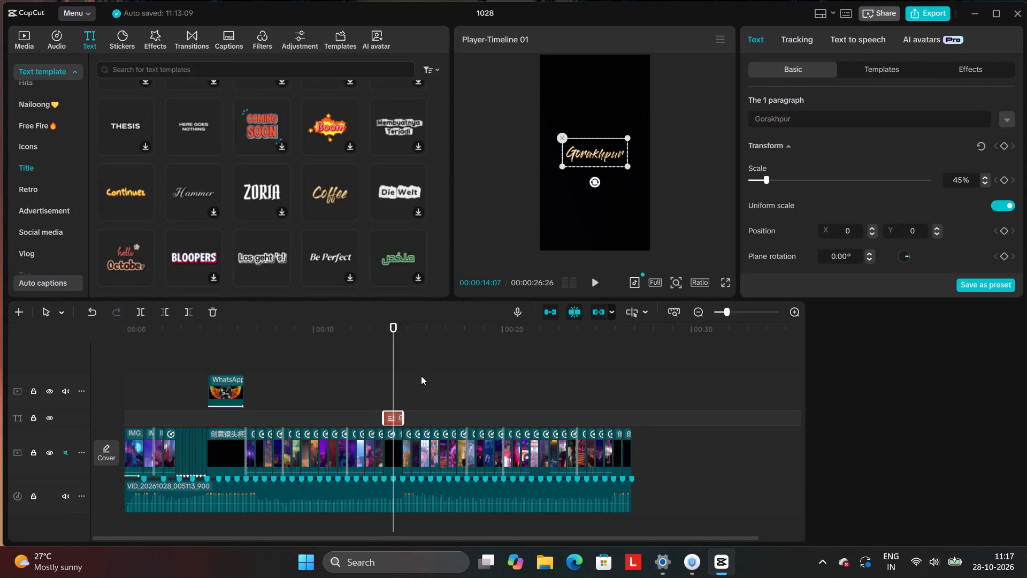
click(382, 390)
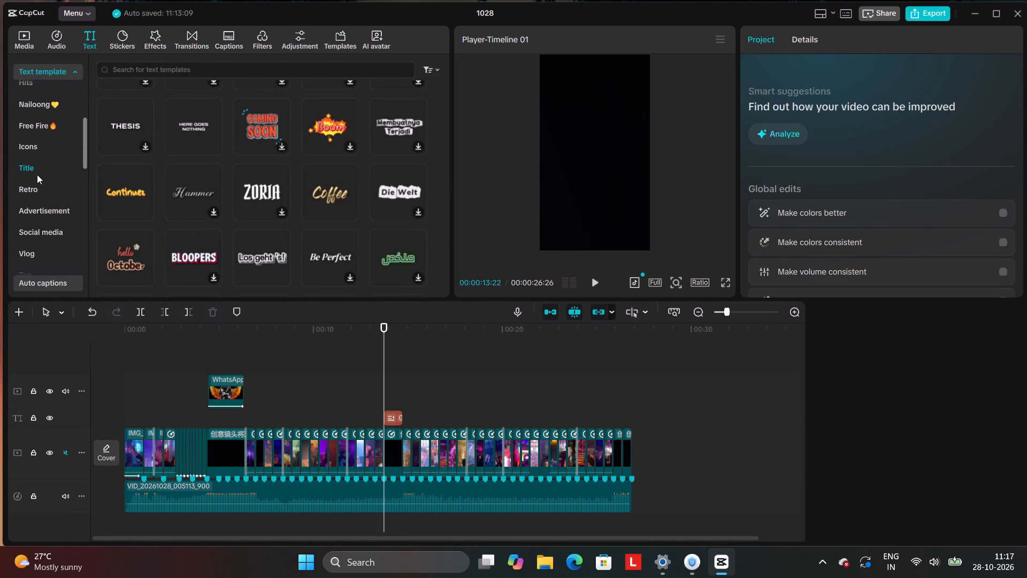
click(17, 38)
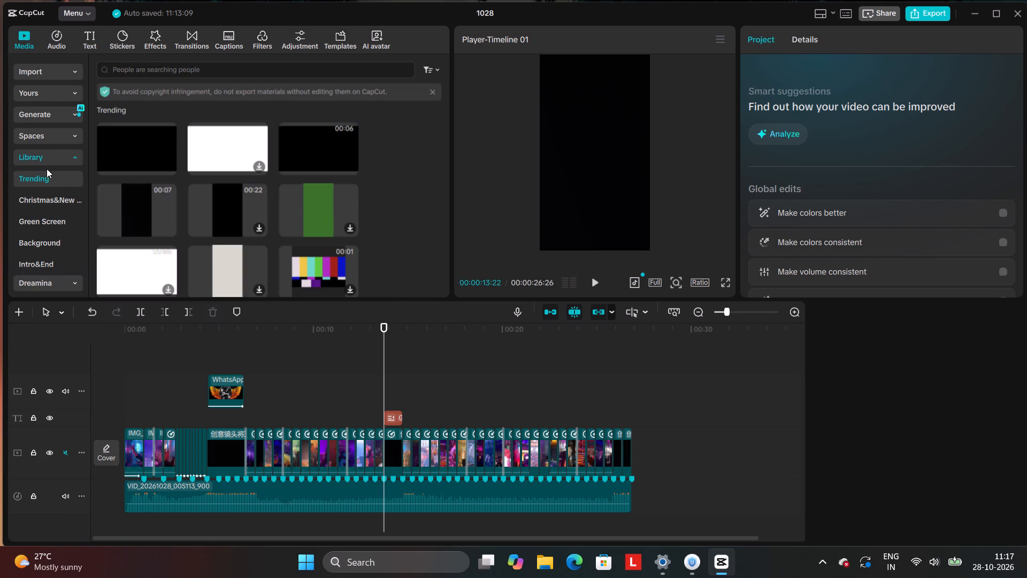
scroll(130, 211, down, 3)
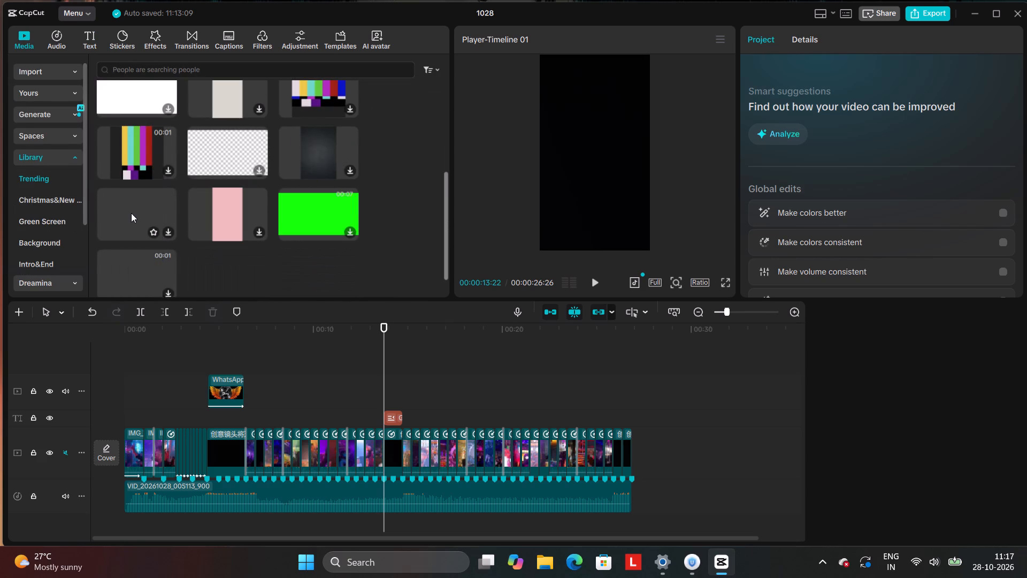
scroll(131, 213, down, 4)
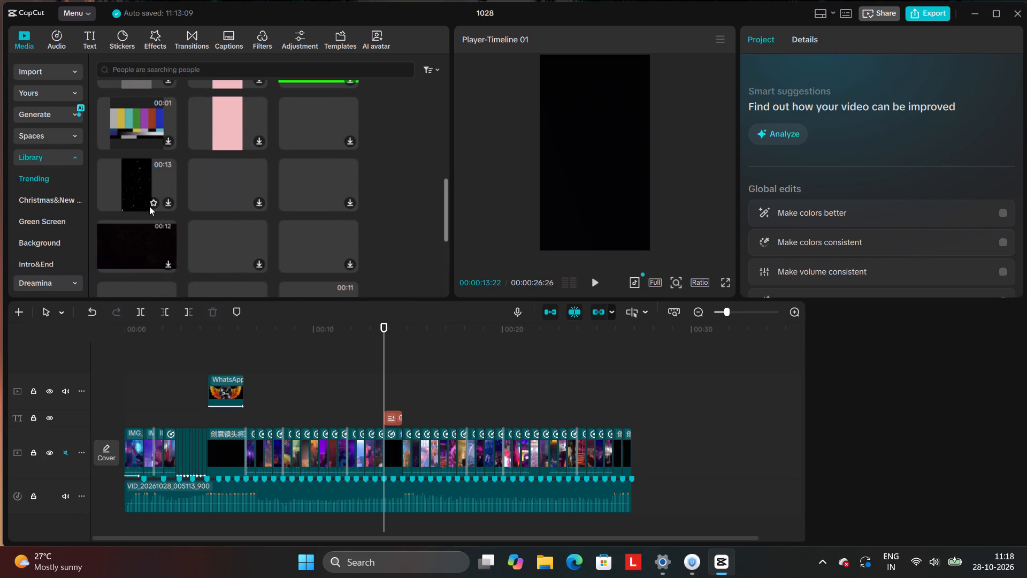
click(129, 192)
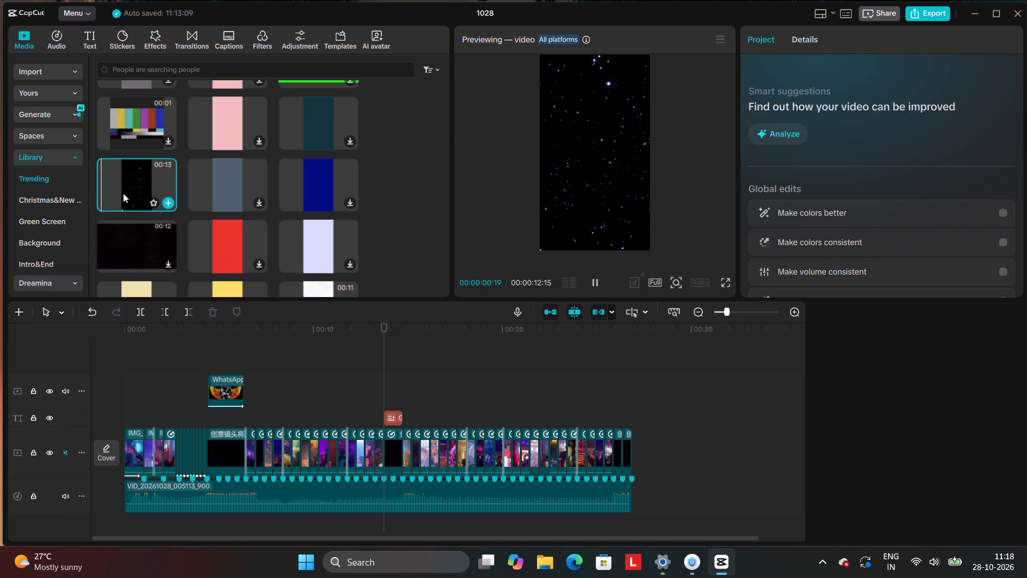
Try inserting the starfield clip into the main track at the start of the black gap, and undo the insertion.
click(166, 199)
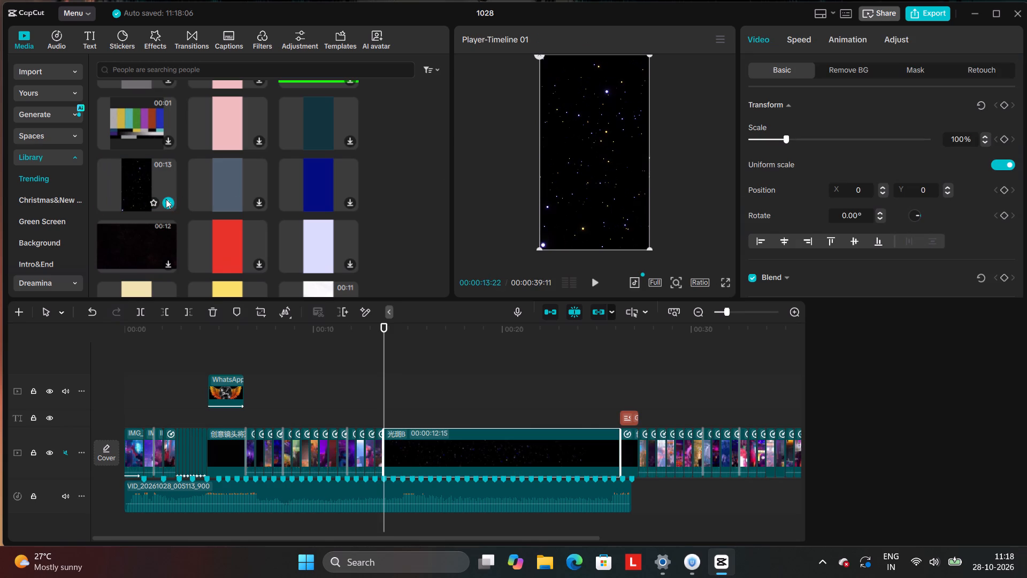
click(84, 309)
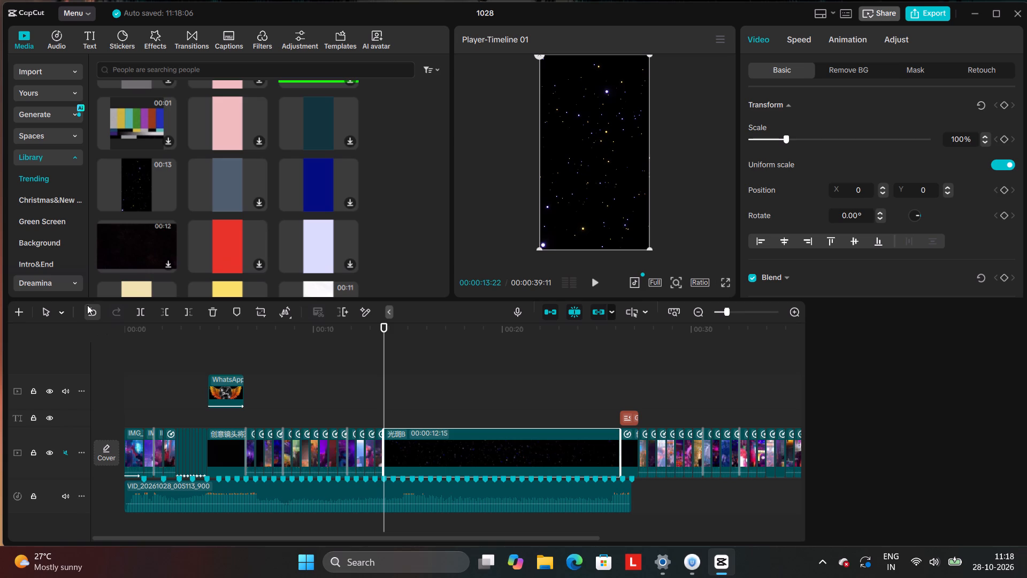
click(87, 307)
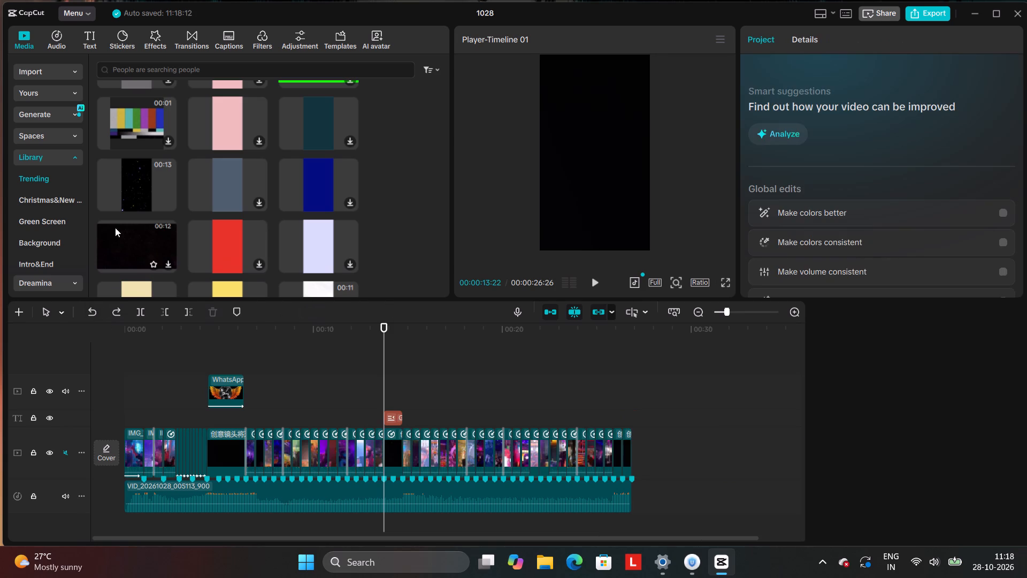
Place the starfield clip on the overlay track and trim it to run from about 13 seconds to the black gap's end.
drag(141, 175, 325, 379)
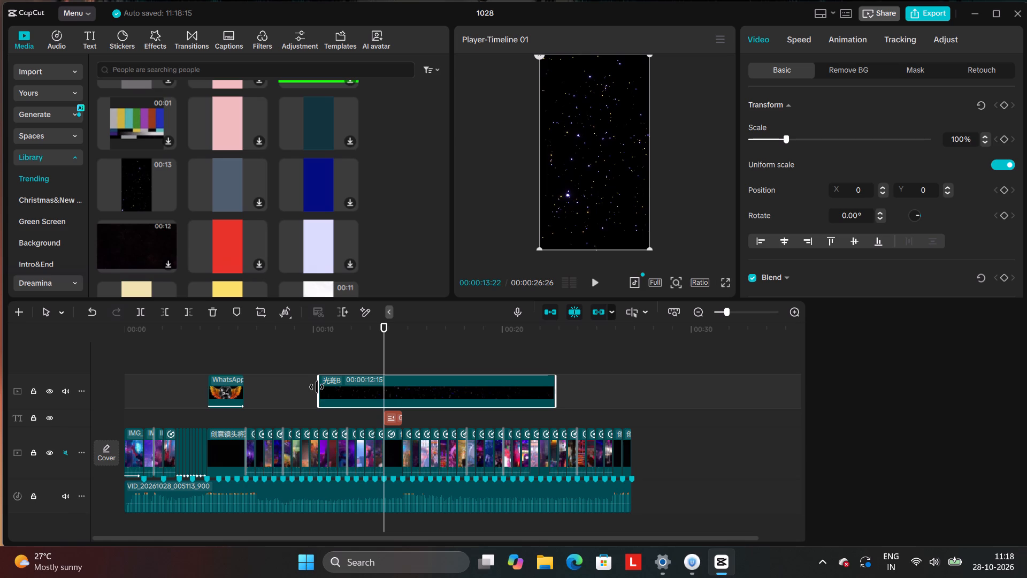
drag(317, 387, 374, 387)
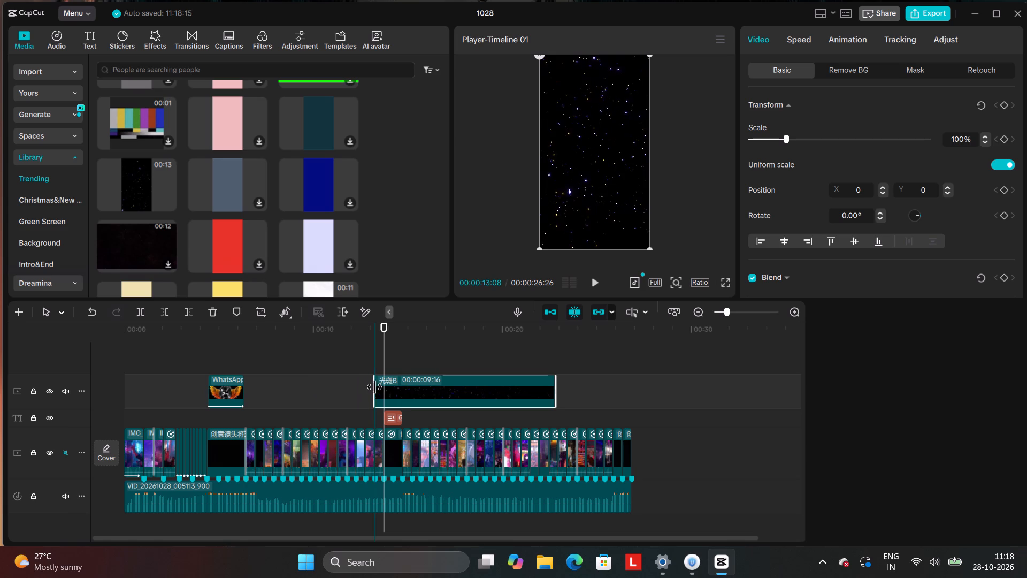
drag(374, 387, 382, 392)
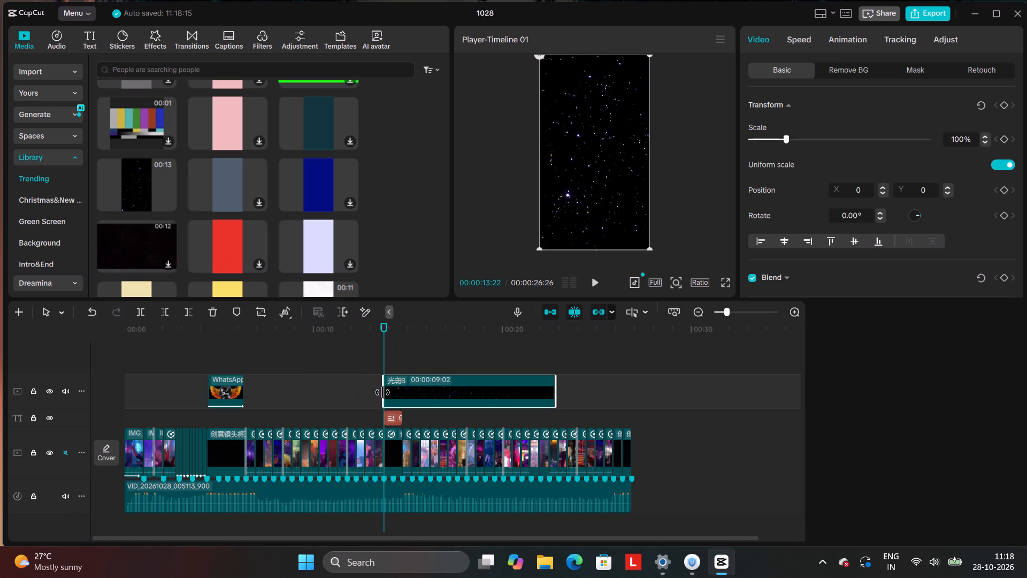
drag(382, 392, 377, 399)
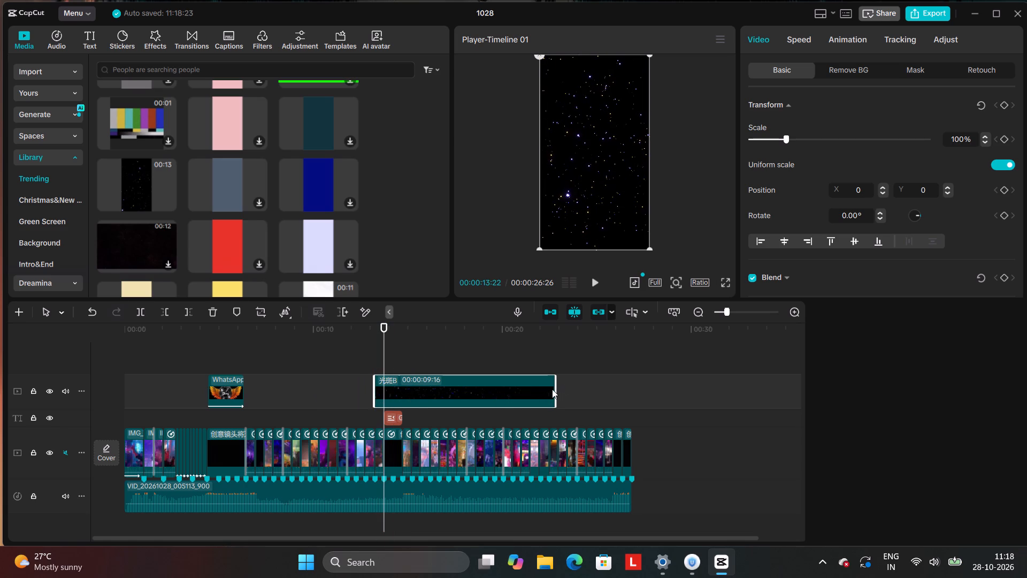
drag(560, 385, 535, 404)
drag(558, 398, 393, 443)
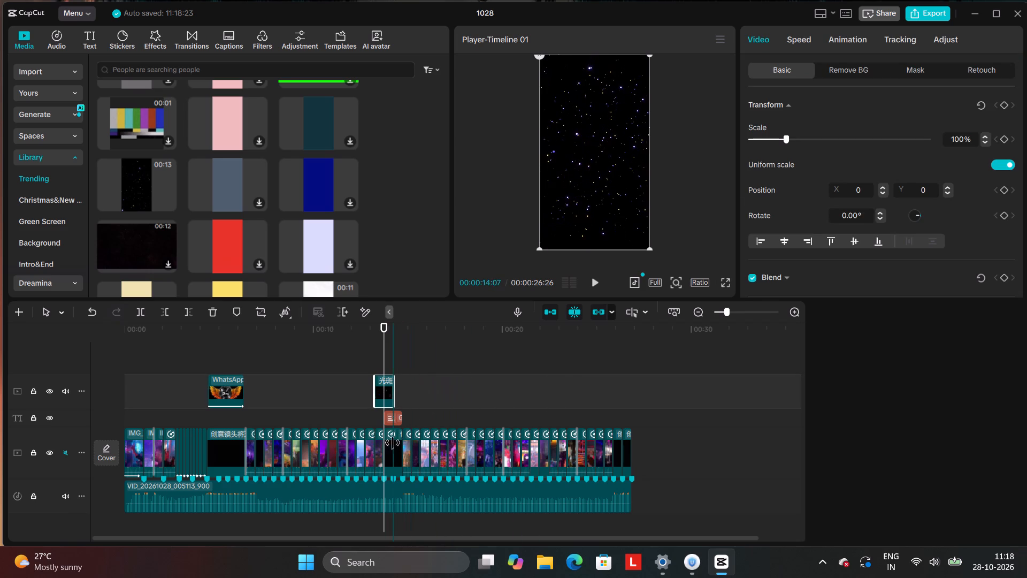
drag(393, 443, 403, 439)
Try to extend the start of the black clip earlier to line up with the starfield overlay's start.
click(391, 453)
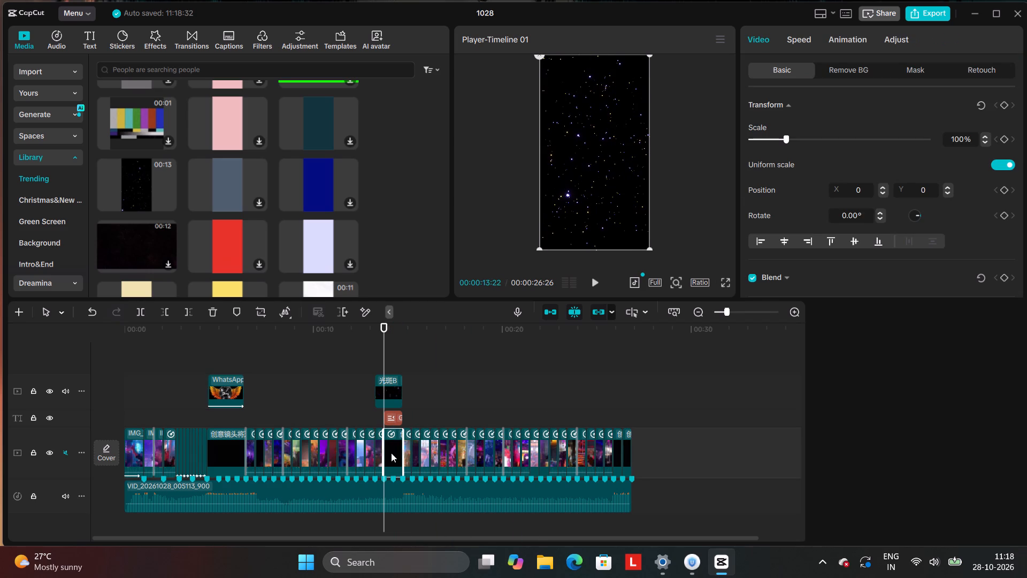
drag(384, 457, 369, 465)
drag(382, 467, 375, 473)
Move the short clip just before the black gap out of the main track onto the overlay track at about 12 seconds.
click(379, 459)
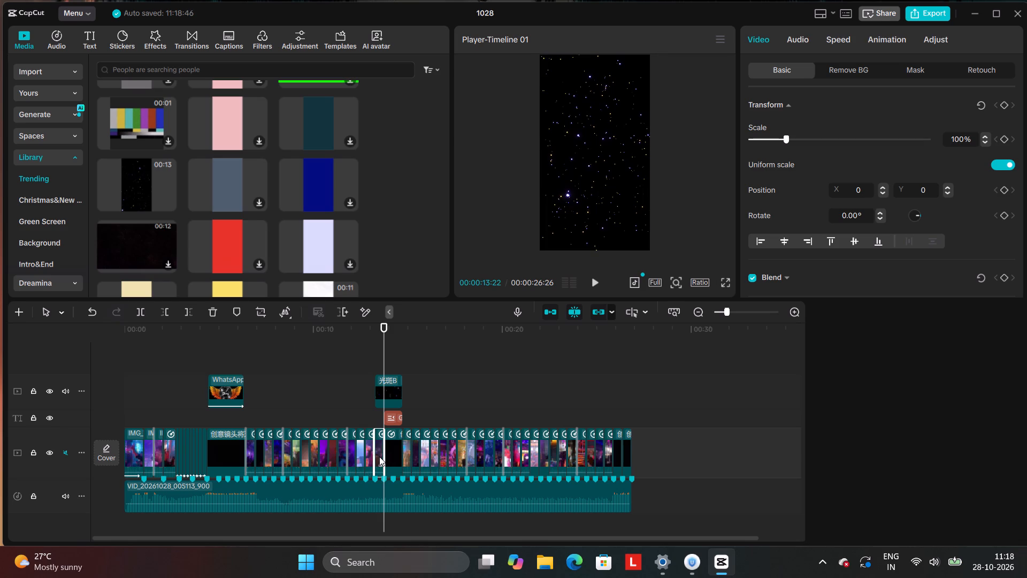
drag(379, 457, 351, 391)
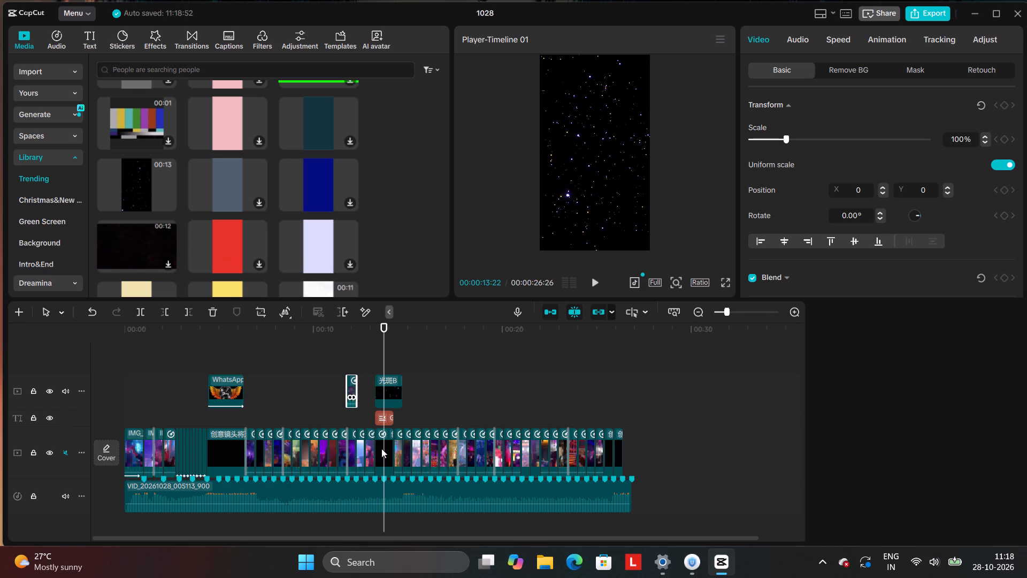
Extend the black clip and the Gorakhpur title so that both end level with the starfield overlay.
click(382, 450)
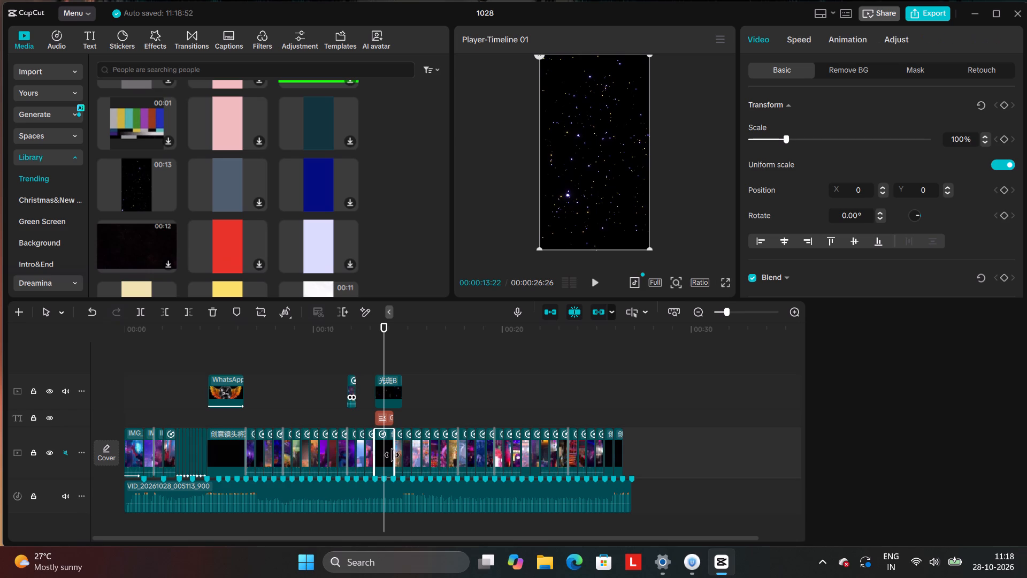
drag(397, 454, 413, 449)
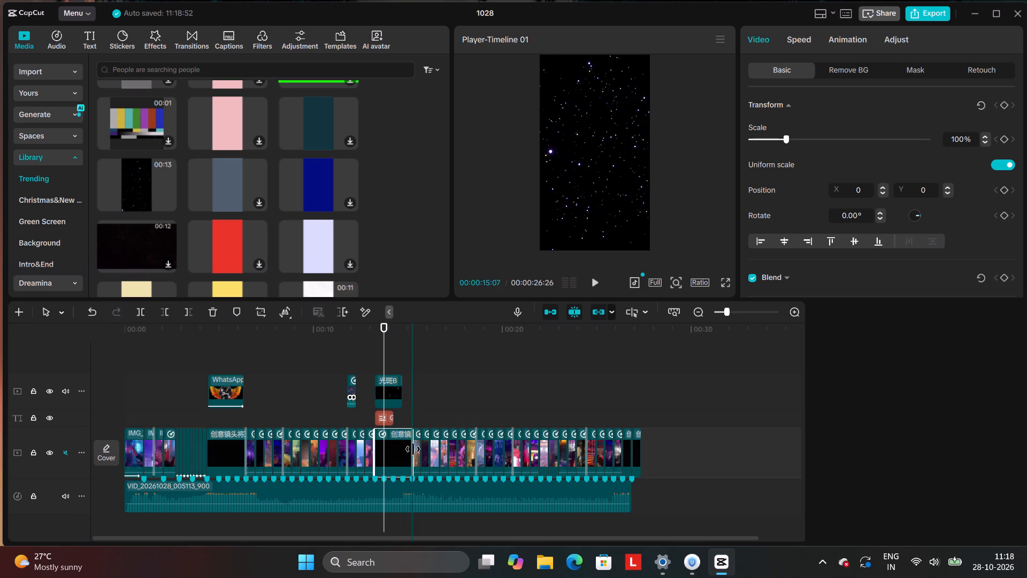
drag(413, 449, 405, 460)
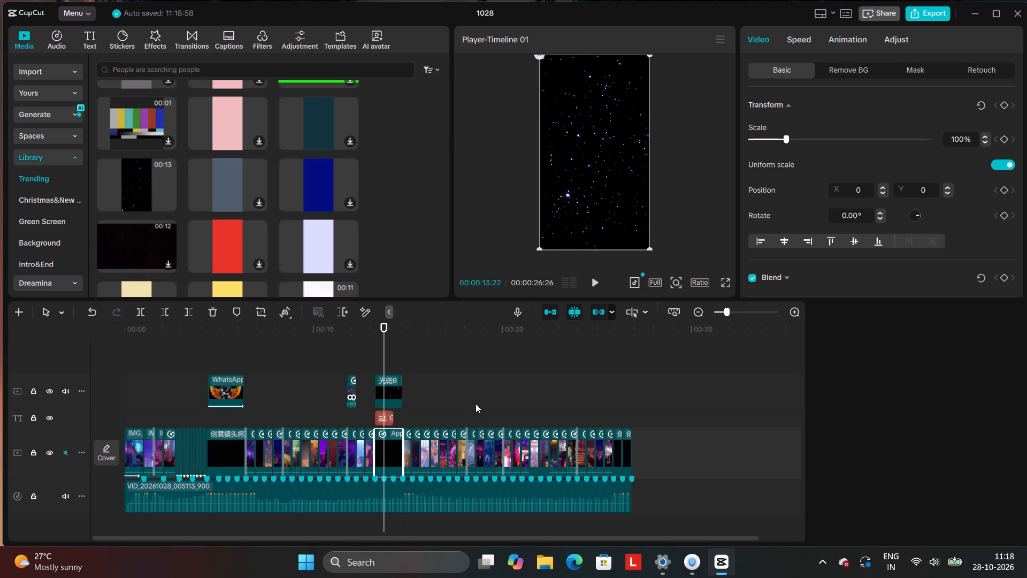
click(392, 417)
drag(392, 420, 397, 420)
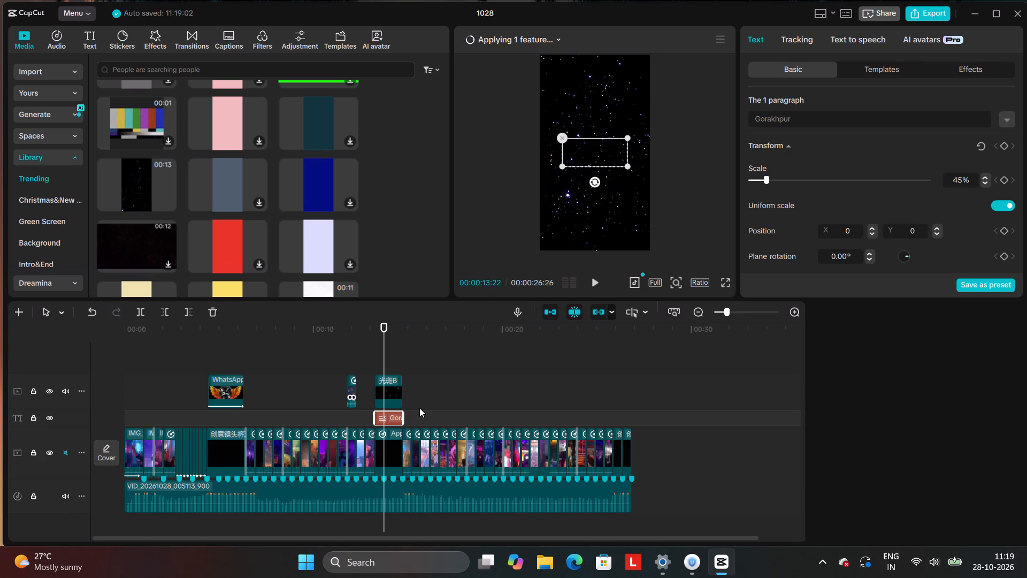
Look through the basic video settings of the starfield overlay, from Transform and Blend down to Motion blur.
click(385, 392)
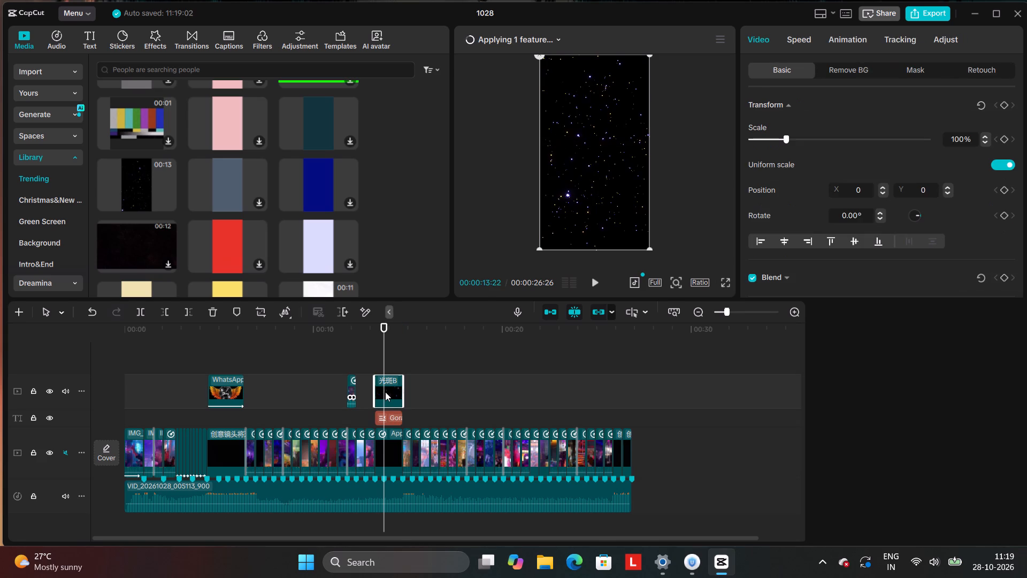
scroll(798, 178, down, 1)
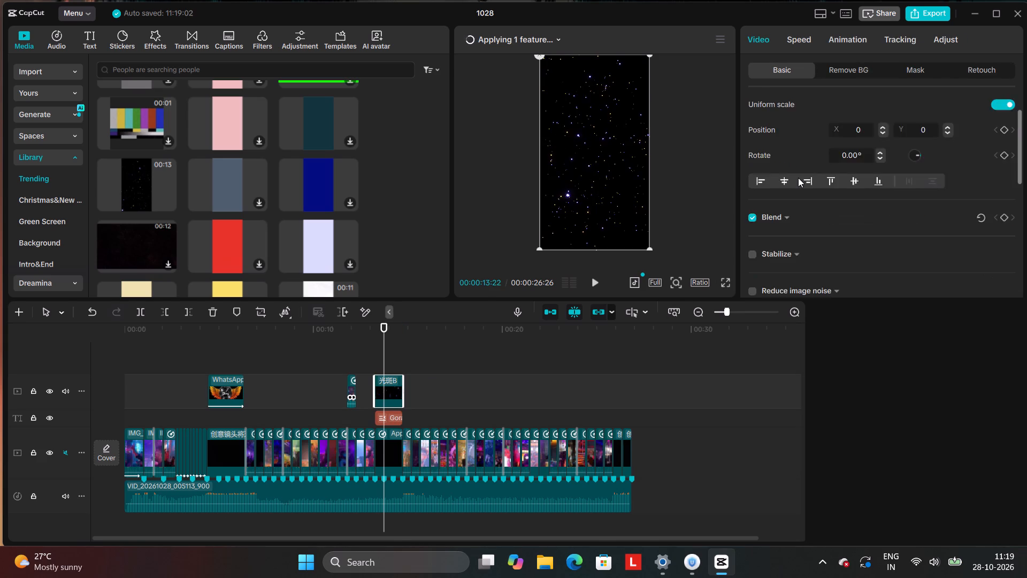
scroll(798, 178, down, 14)
scroll(795, 181, up, 12)
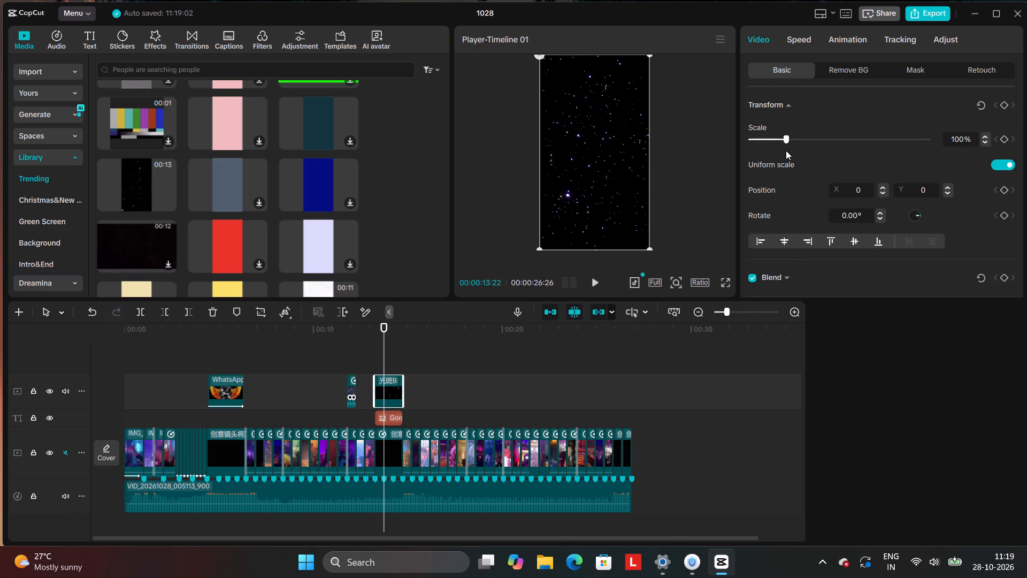
scroll(791, 159, down, 6)
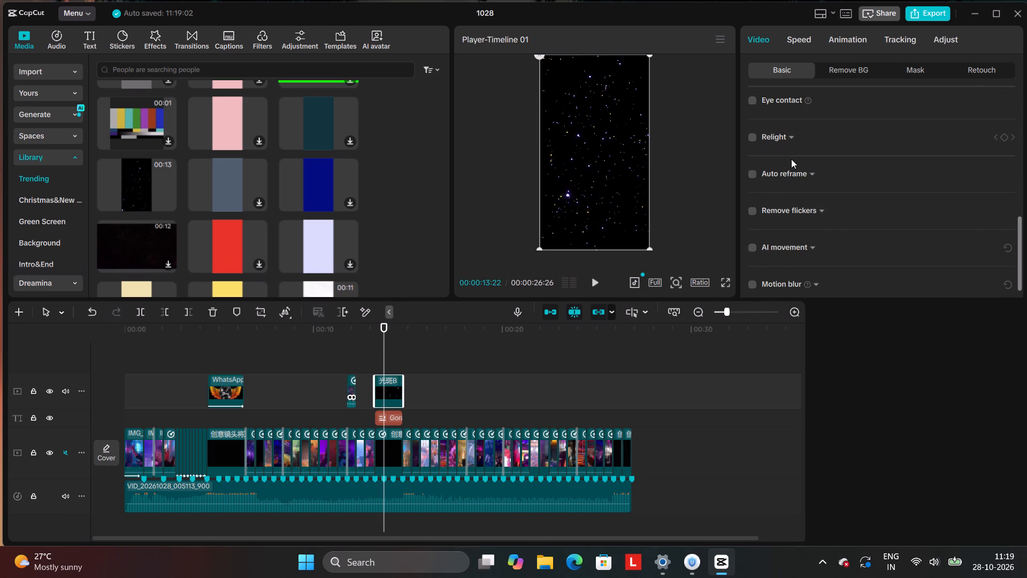
scroll(791, 159, down, 15)
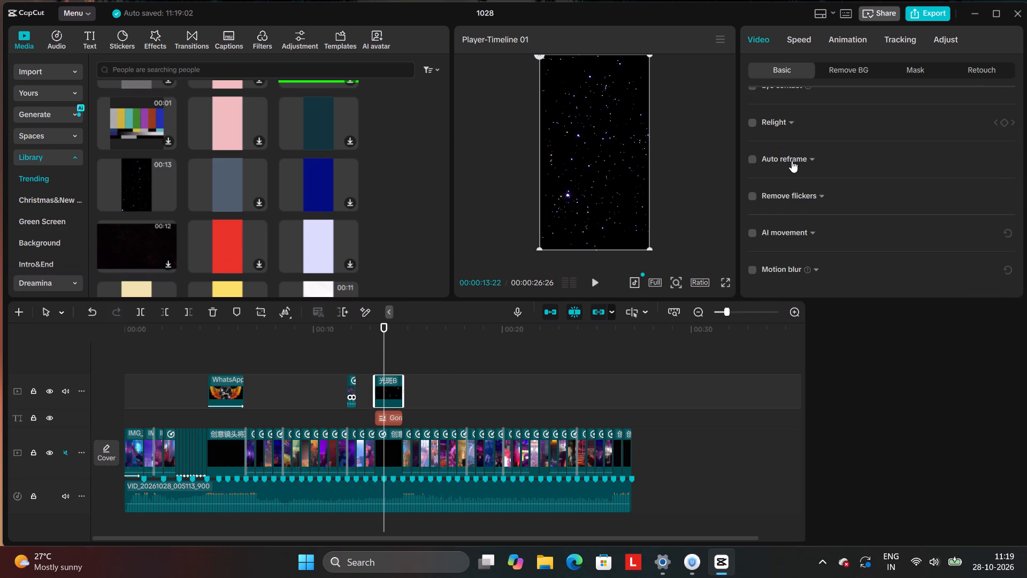
scroll(792, 161, up, 3)
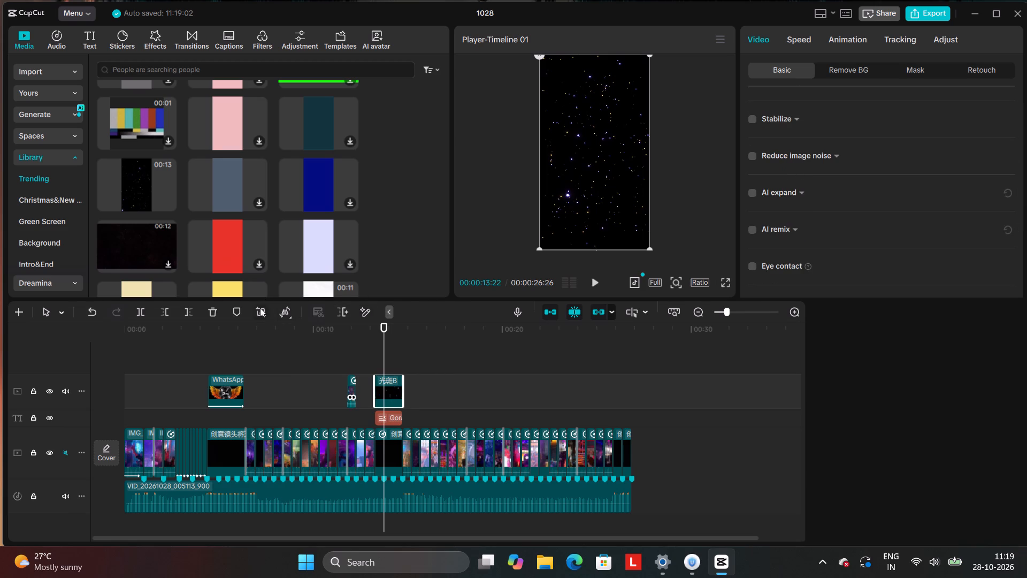
Turn on Auto adjust for the starfield overlay and reduce its intensity.
click(392, 314)
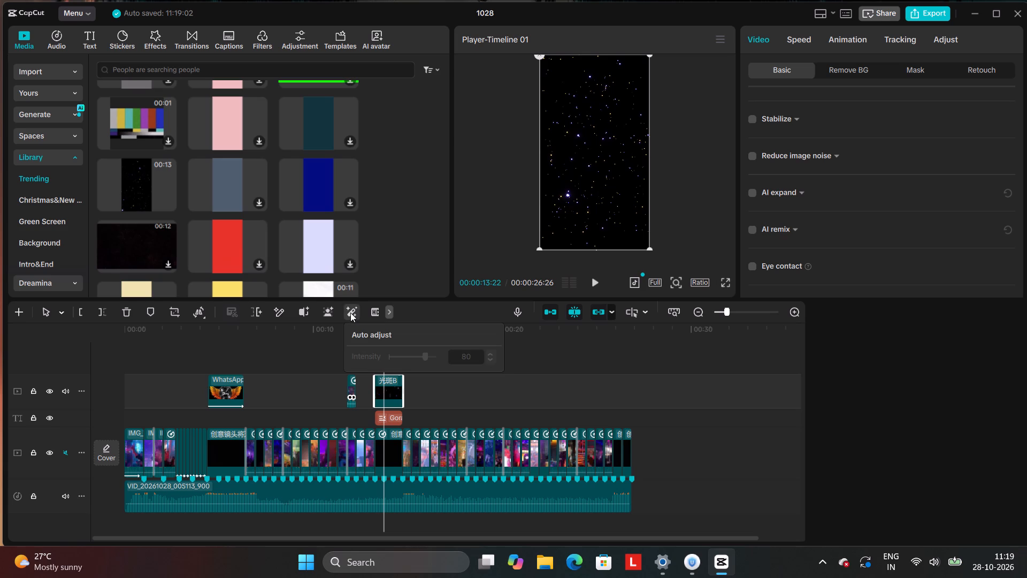
click(386, 349)
click(431, 351)
click(429, 353)
click(458, 356)
drag(424, 358, 411, 363)
drag(411, 363, 408, 364)
click(367, 341)
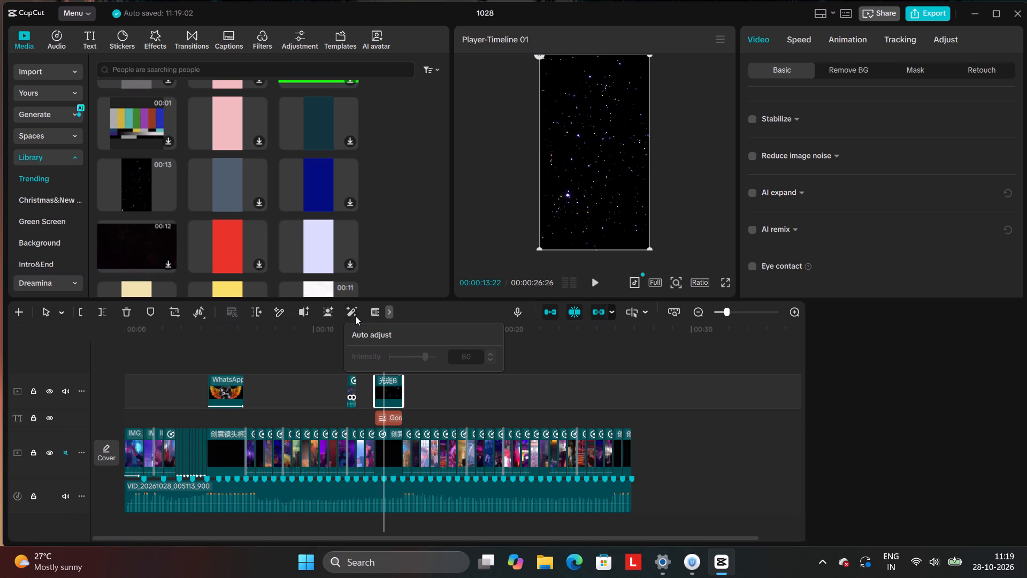
double_click(355, 315)
click(355, 315)
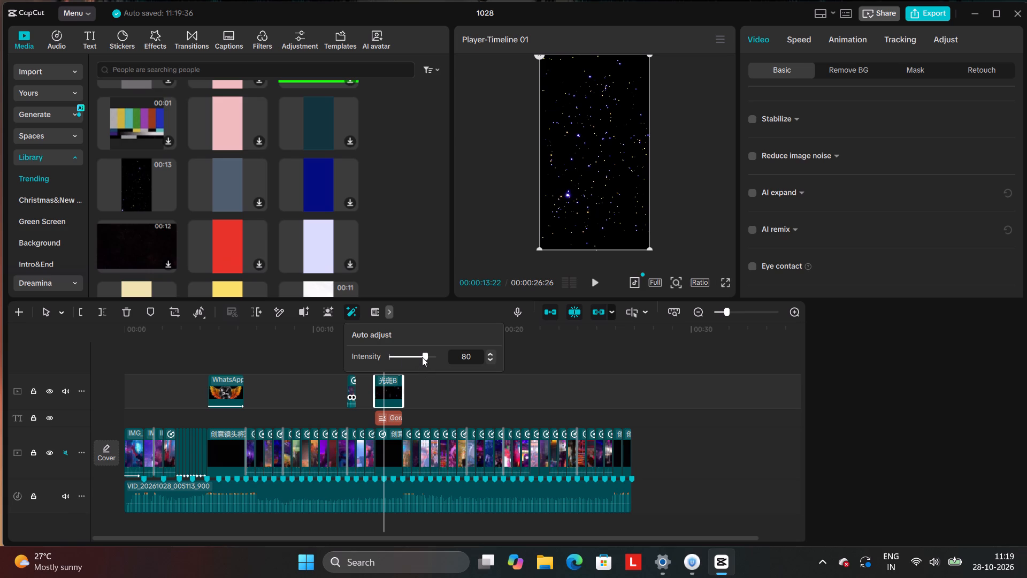
drag(422, 357, 227, 404)
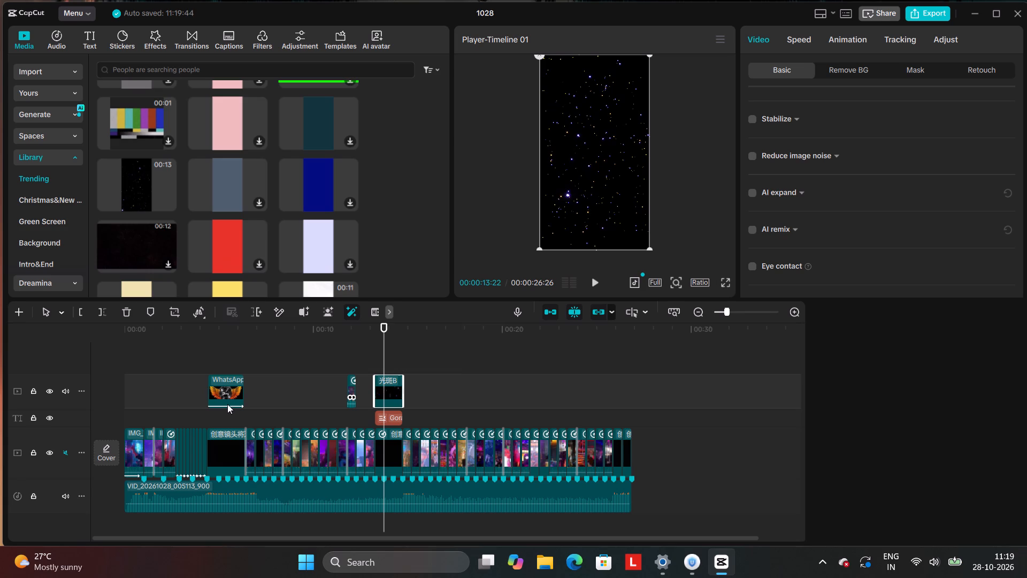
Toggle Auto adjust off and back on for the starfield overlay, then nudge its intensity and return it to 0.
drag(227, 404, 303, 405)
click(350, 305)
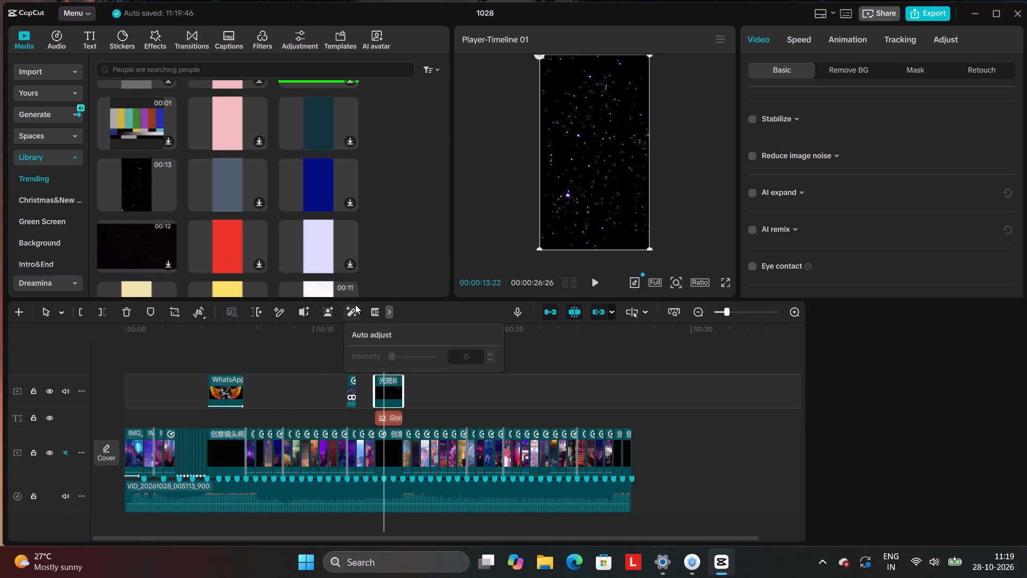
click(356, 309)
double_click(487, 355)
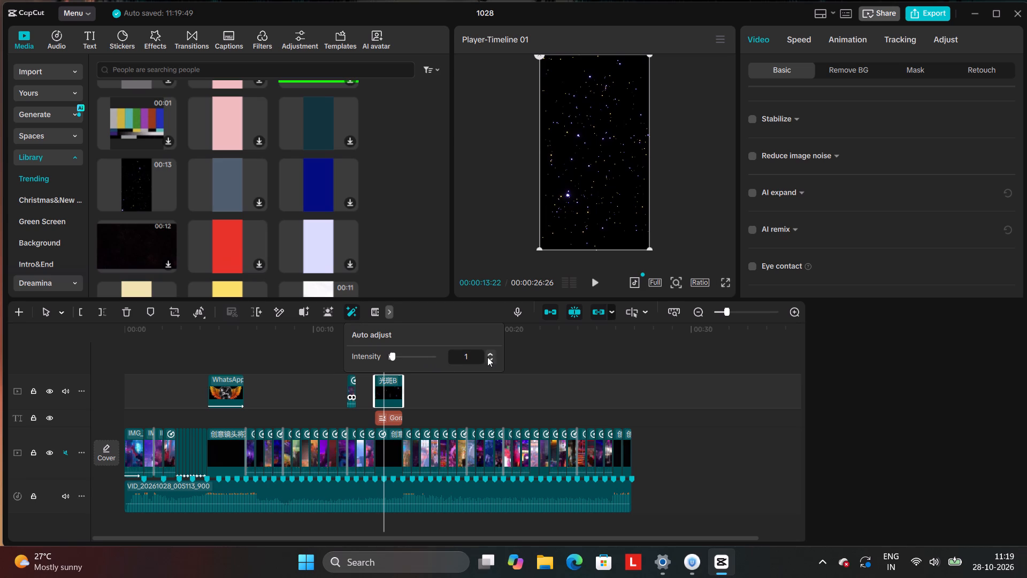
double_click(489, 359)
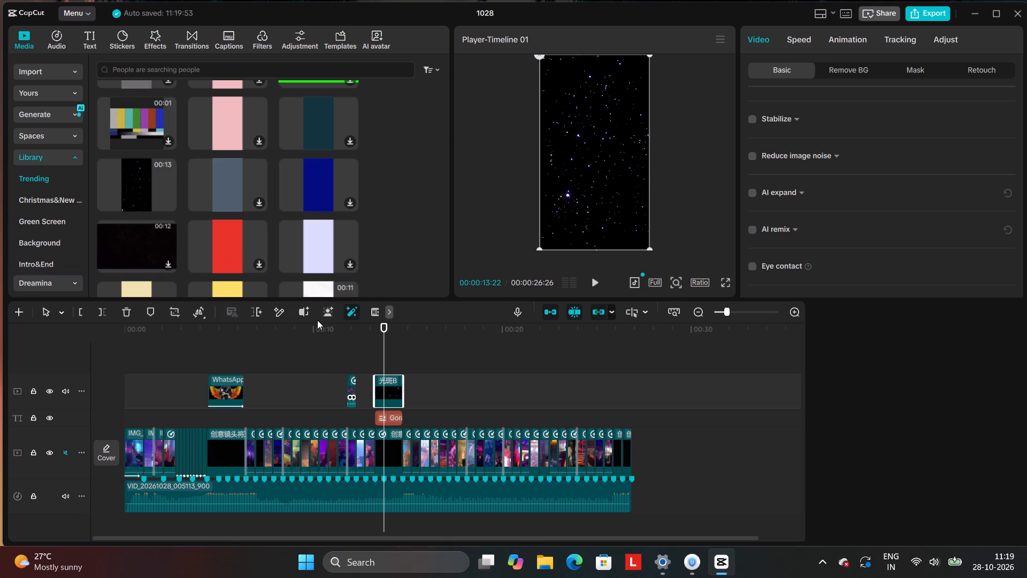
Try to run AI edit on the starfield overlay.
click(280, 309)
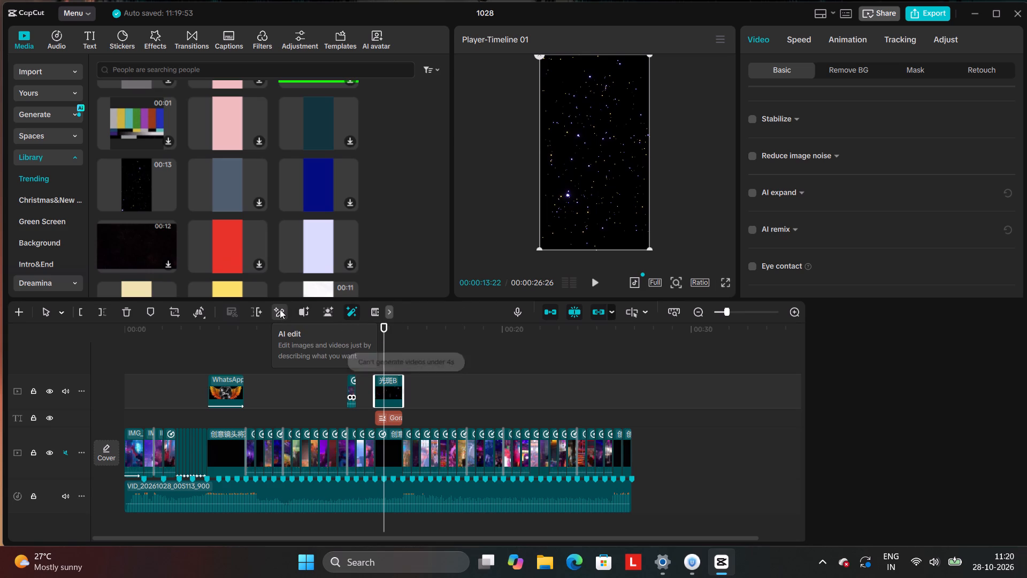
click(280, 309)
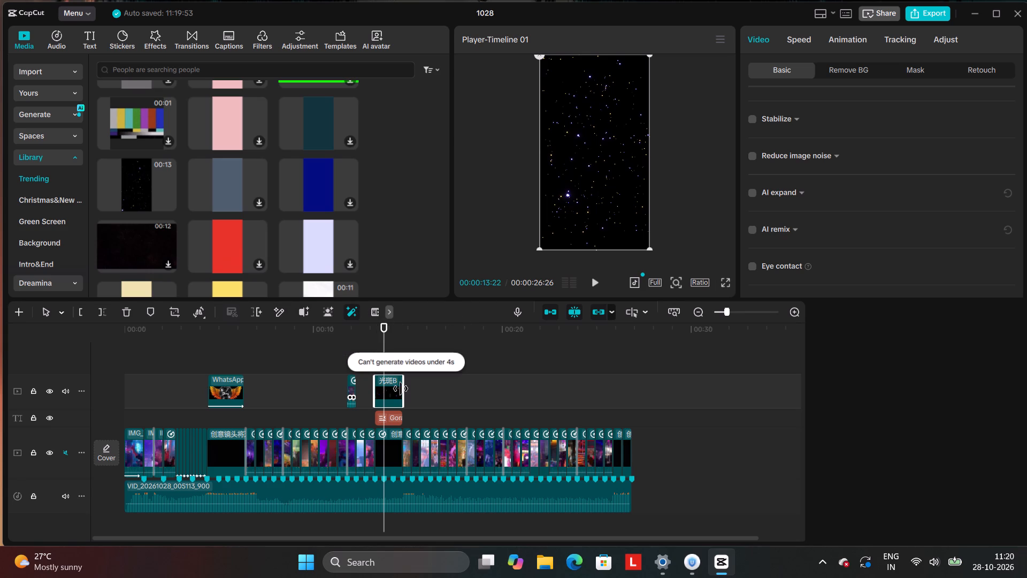
Look through the starfield overlay's basic colour adjustments, from Auto adjust and LUT down to the colour and lightness settings.
click(421, 389)
click(390, 391)
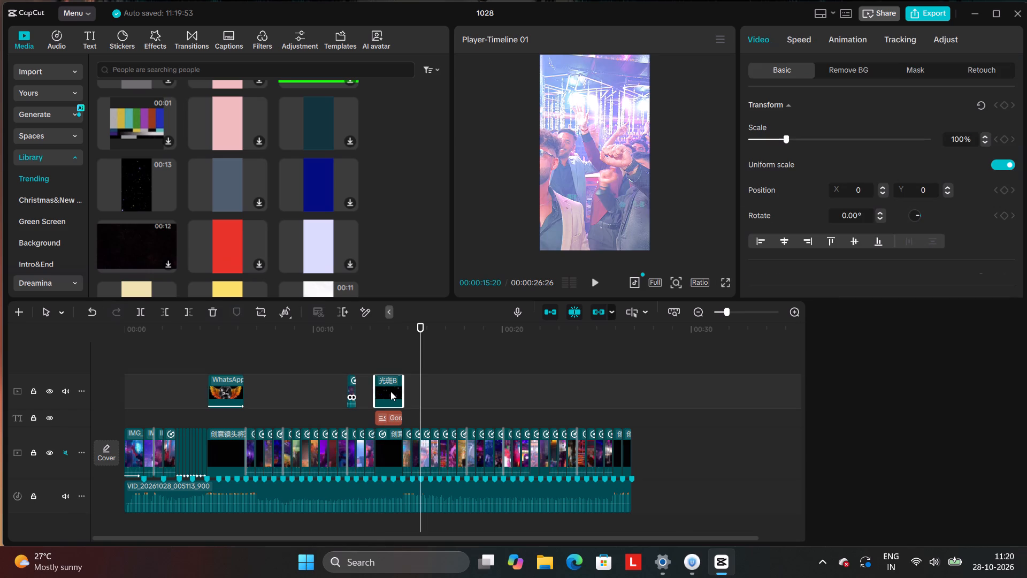
click(959, 39)
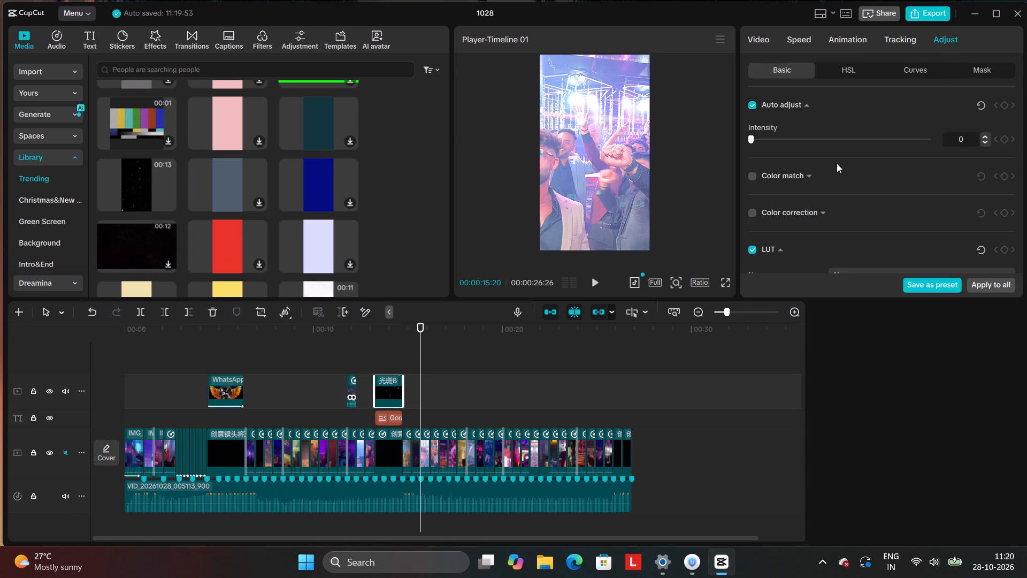
scroll(837, 173, down, 5)
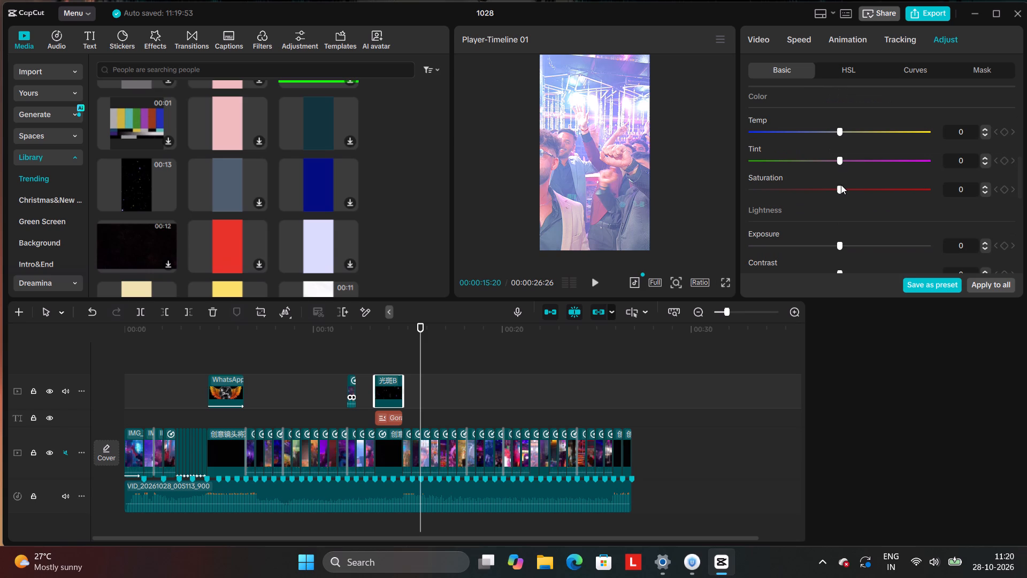
click(840, 187)
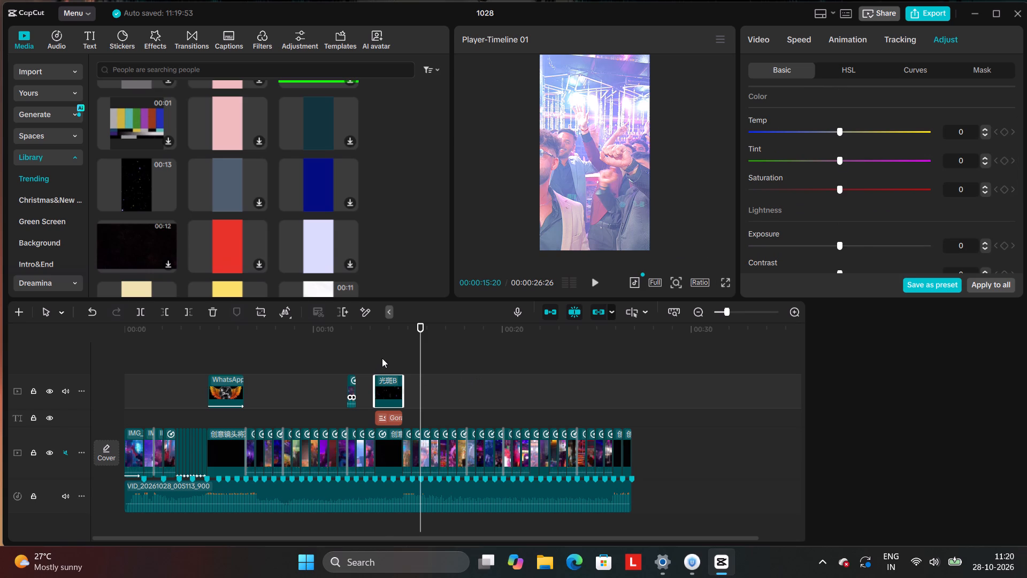
click(382, 358)
click(383, 385)
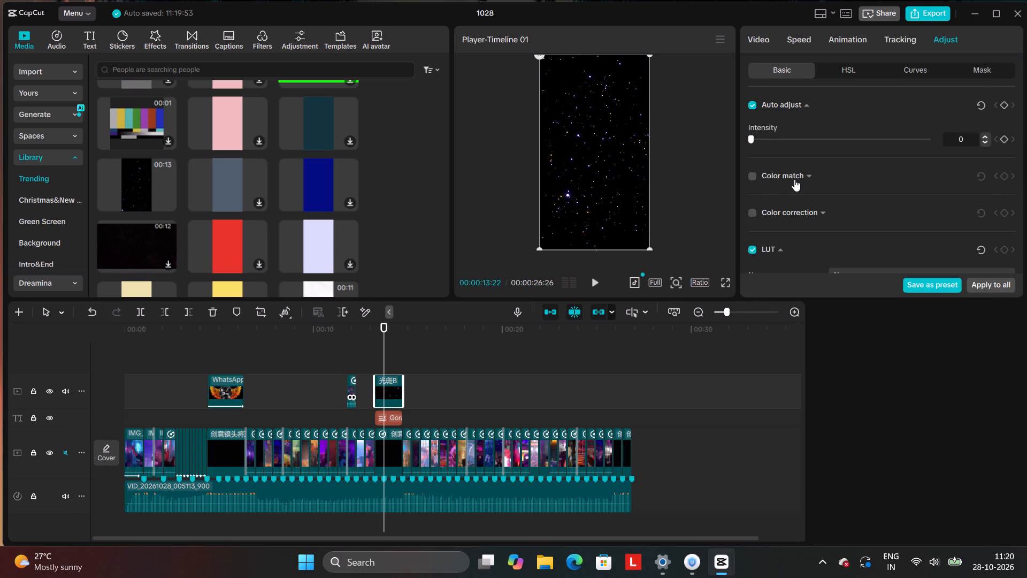
scroll(794, 179, down, 4)
Add a midtone point to the starfield overlay's Luma curve and shift it until it sits close to the diagonal.
click(896, 71)
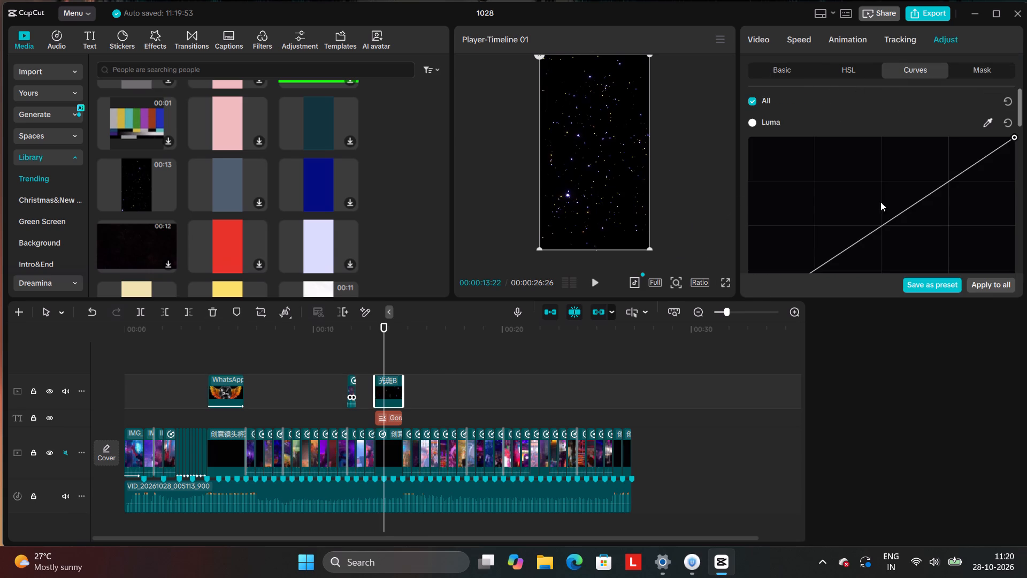
drag(880, 222, 883, 232)
drag(883, 232, 882, 229)
drag(876, 229, 888, 246)
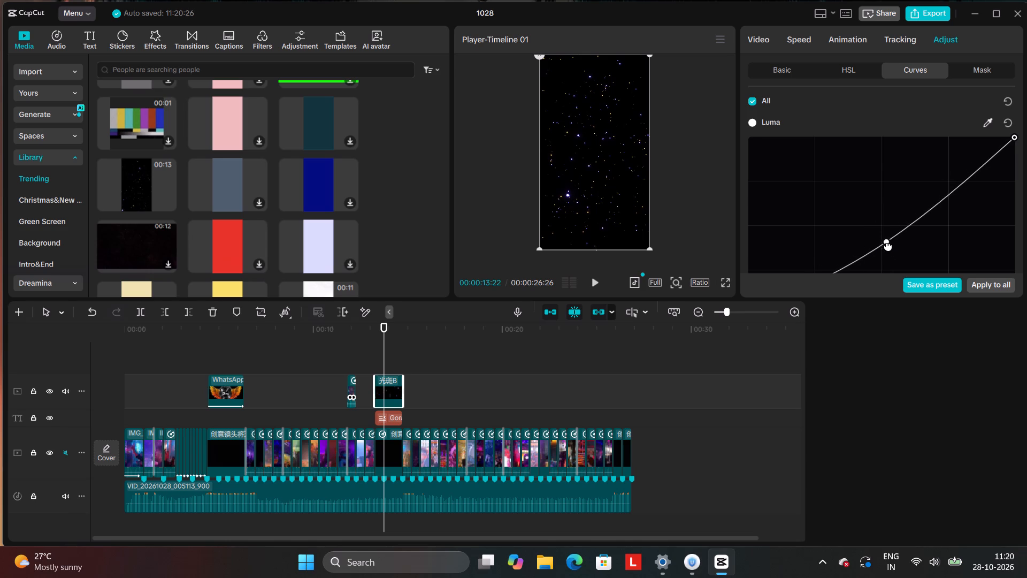
drag(888, 246, 906, 234)
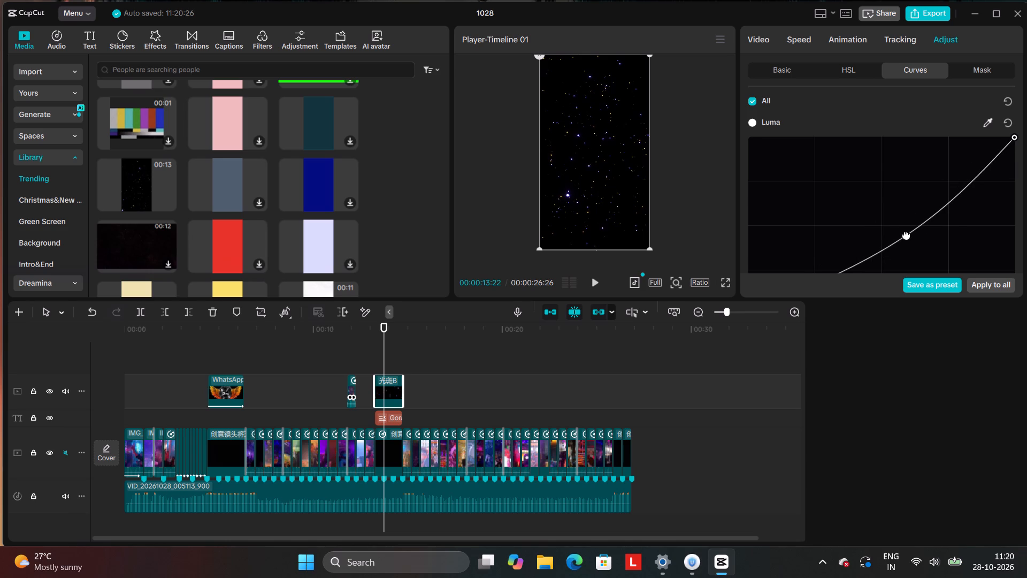
drag(906, 234, 895, 216)
Set the starfield overlay's exposure to -9, contrast to 9 and highlight to -12.
click(807, 70)
scroll(845, 161, down, 5)
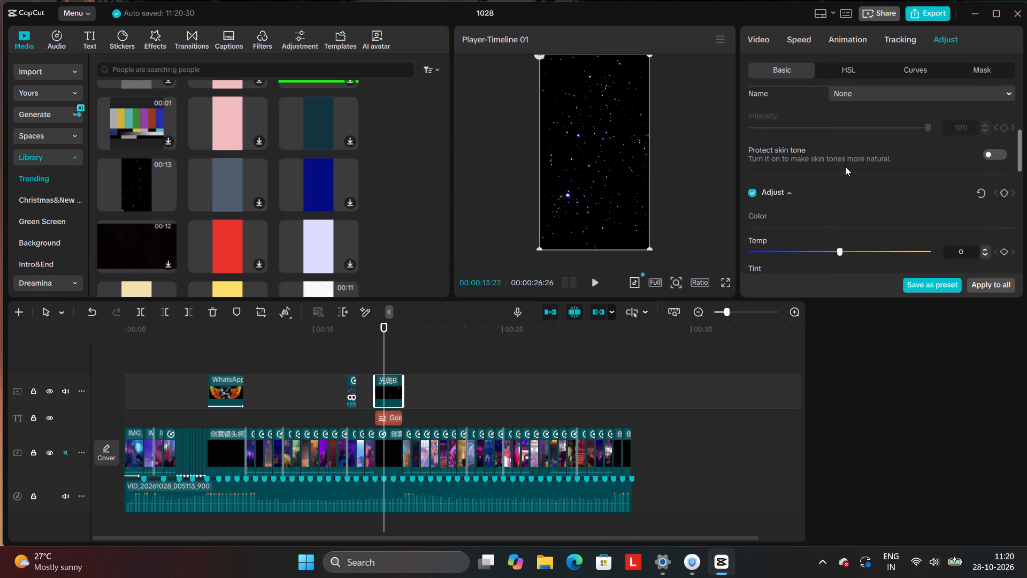
scroll(845, 166, down, 1)
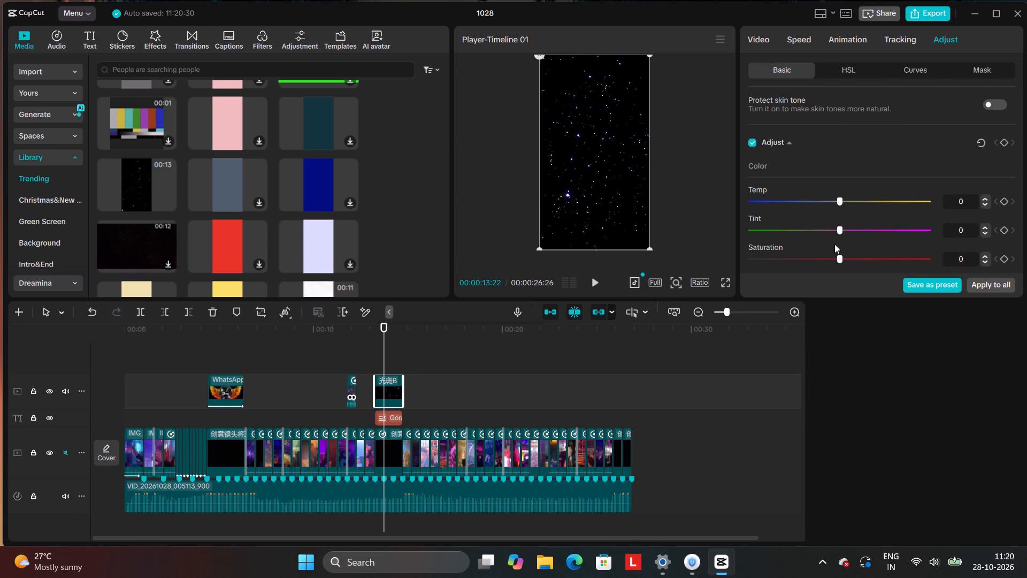
scroll(835, 244, down, 2)
drag(838, 236, 806, 242)
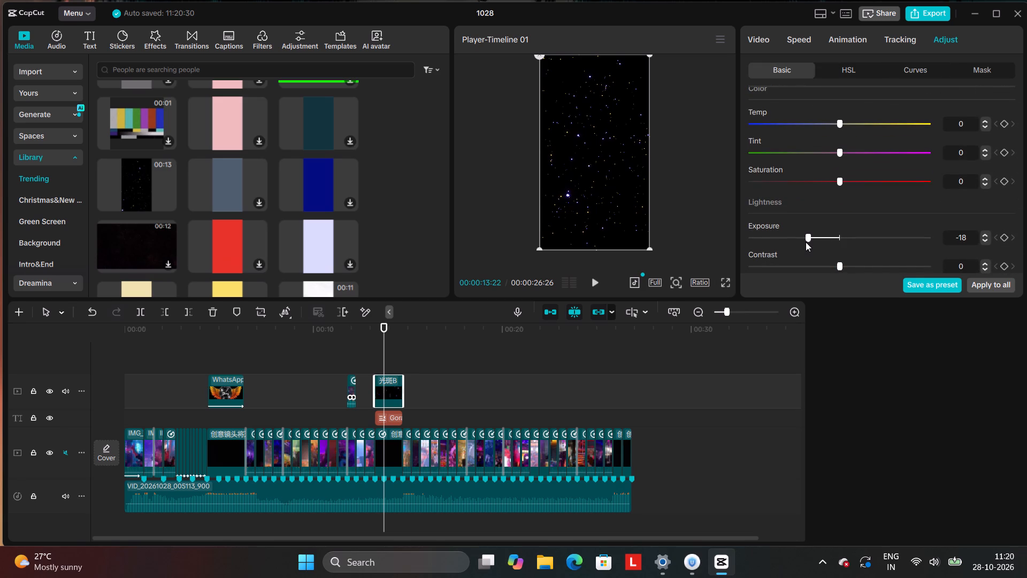
drag(806, 242, 821, 242)
scroll(824, 236, down, 1)
drag(837, 218, 837, 218)
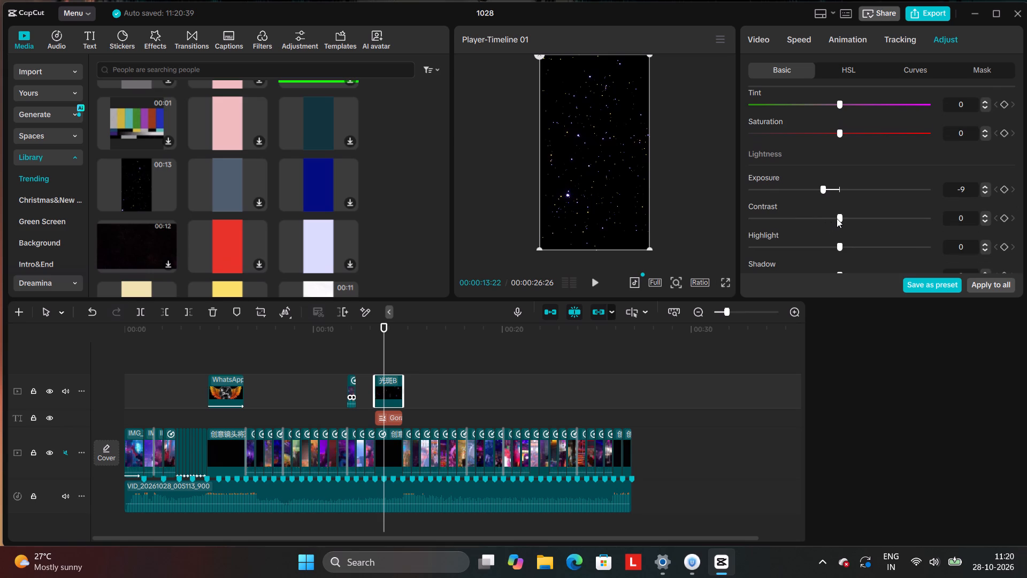
drag(837, 218, 853, 226)
scroll(853, 226, down, 1)
drag(838, 195, 816, 210)
Set the starfield overlay's shadow to 7 and whites to -15.
scroll(818, 210, down, 1)
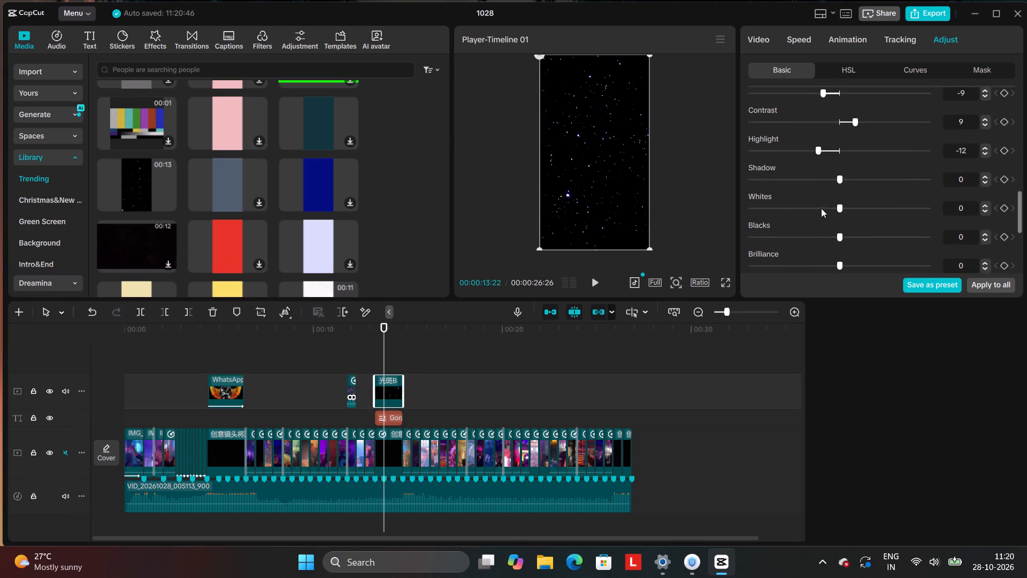
click(840, 181)
drag(838, 182, 791, 193)
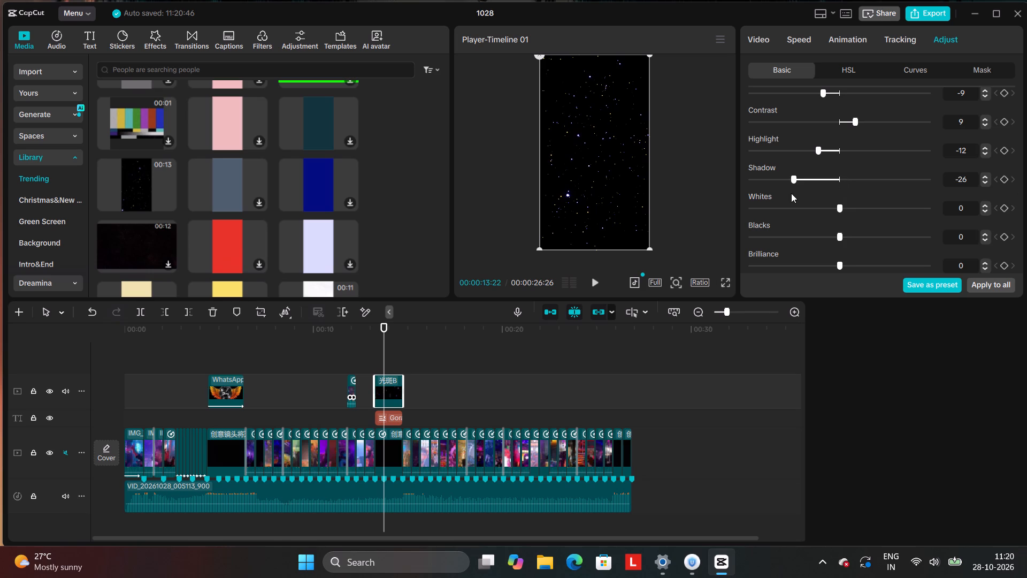
drag(791, 193, 849, 187)
drag(841, 209, 811, 216)
scroll(825, 198, down, 1)
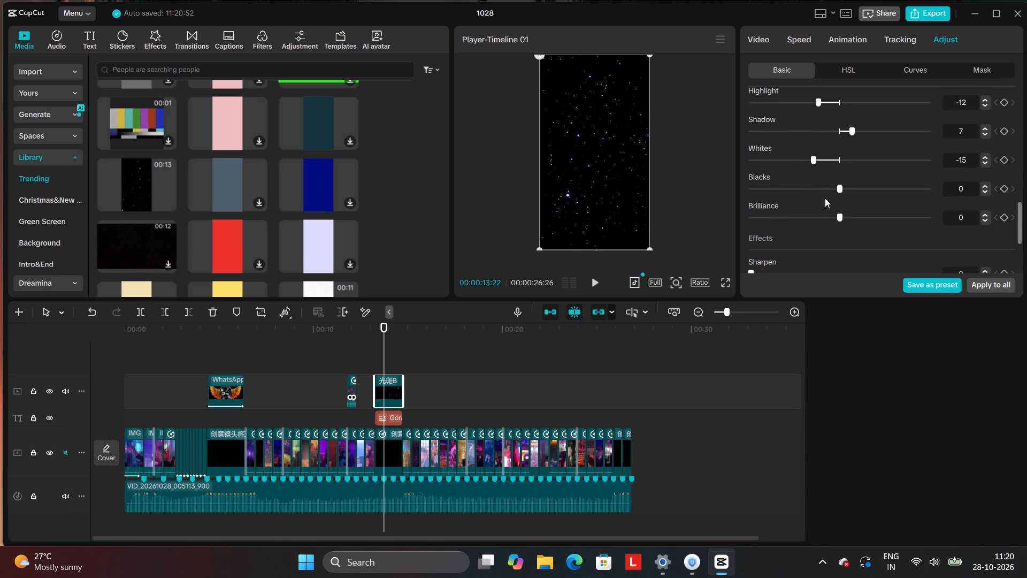
Play the video from about 11 seconds through the starfield section to check how it looks.
click(334, 355)
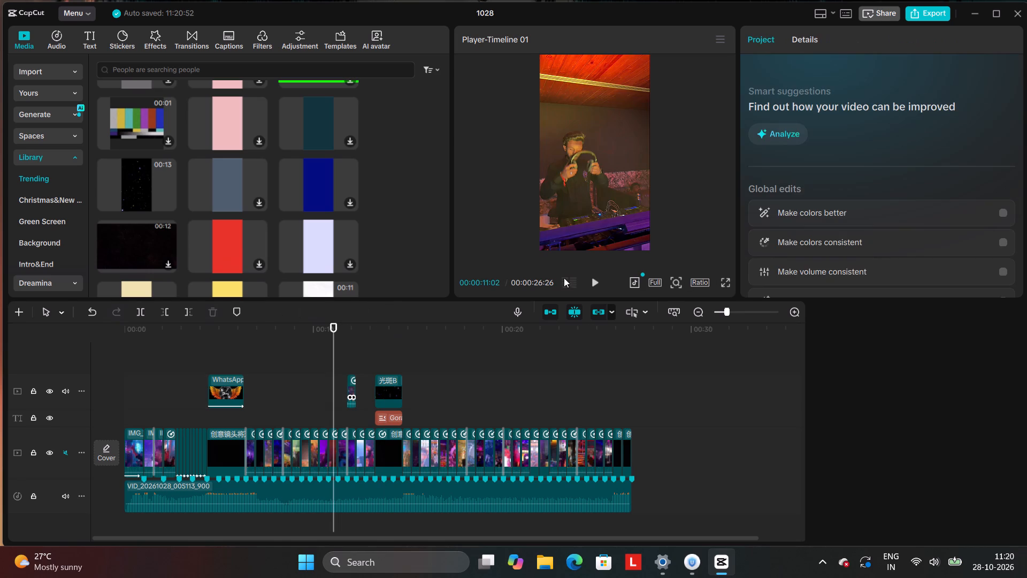
click(593, 290)
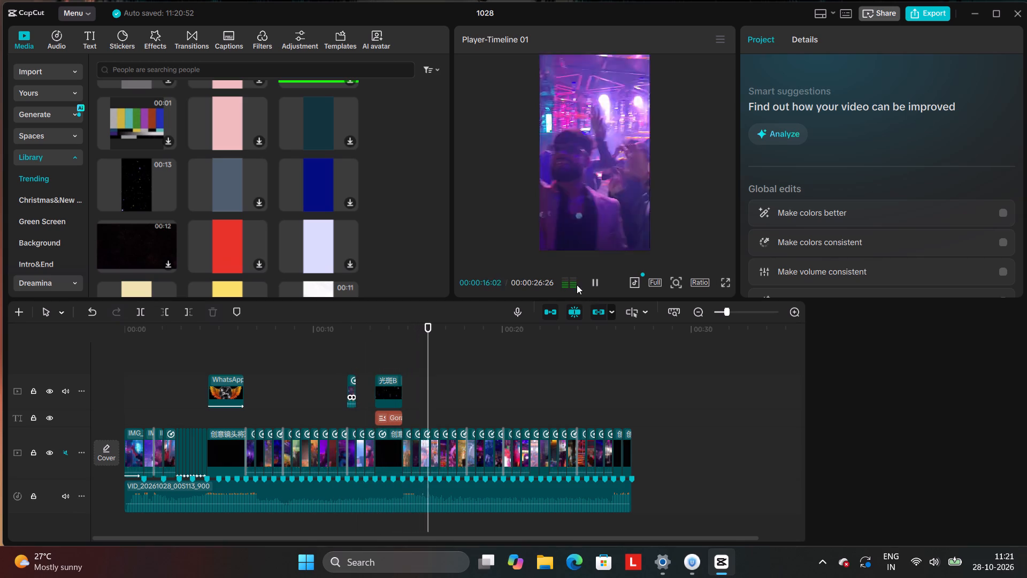
click(597, 286)
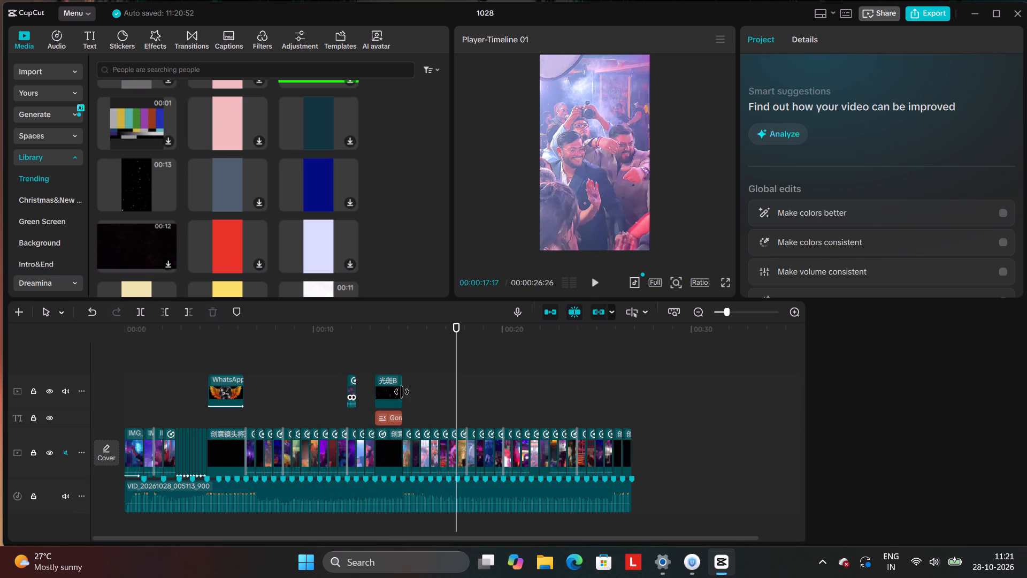
Move the Gorakhpur title to a track above the starfield overlay, keeping it at the same time.
click(393, 371)
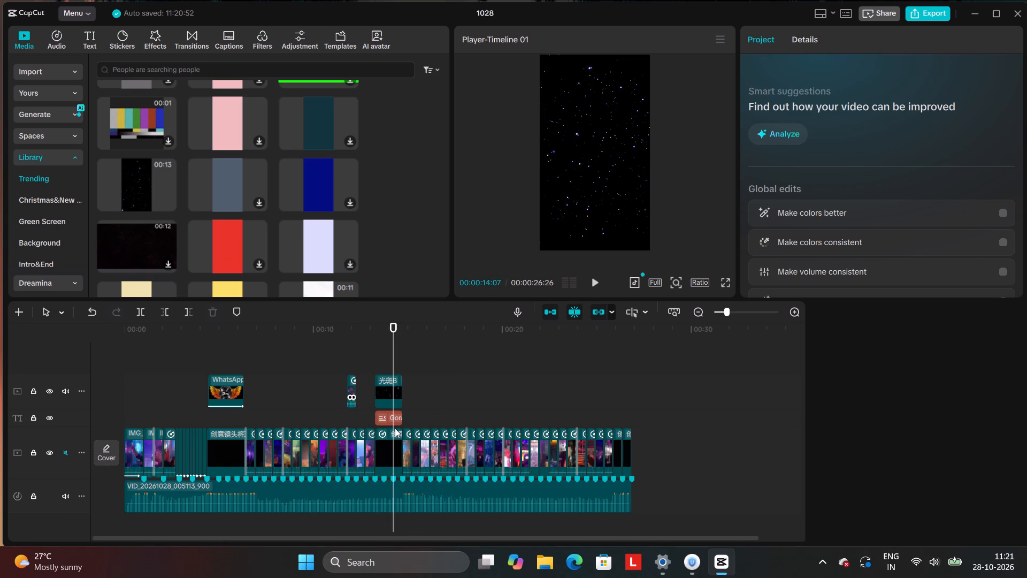
drag(392, 415, 393, 369)
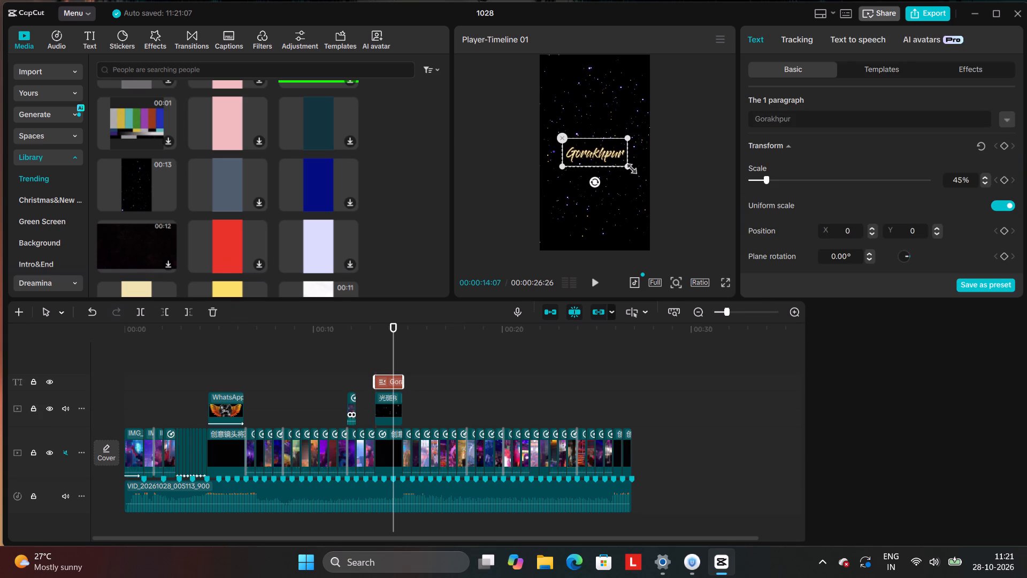
Enlarge the Gorakhpur title to a 55% scale in the preview.
drag(627, 168, 636, 174)
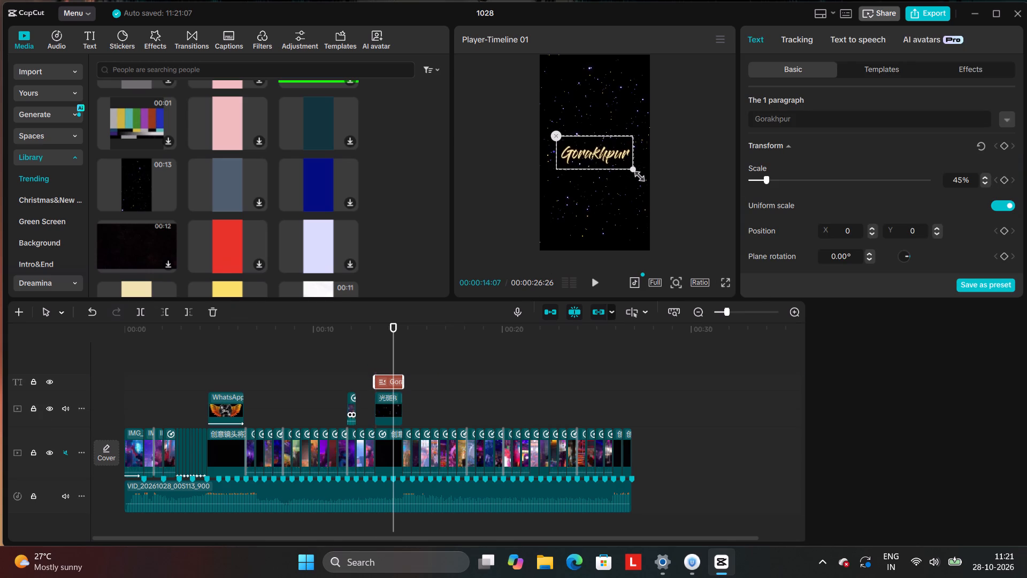
drag(636, 174, 642, 176)
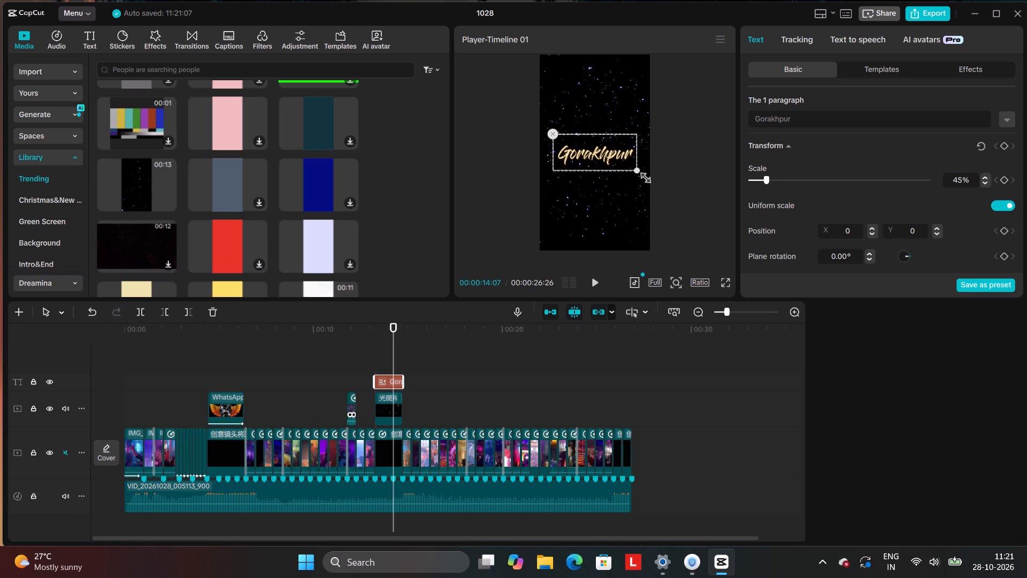
drag(642, 176, 640, 173)
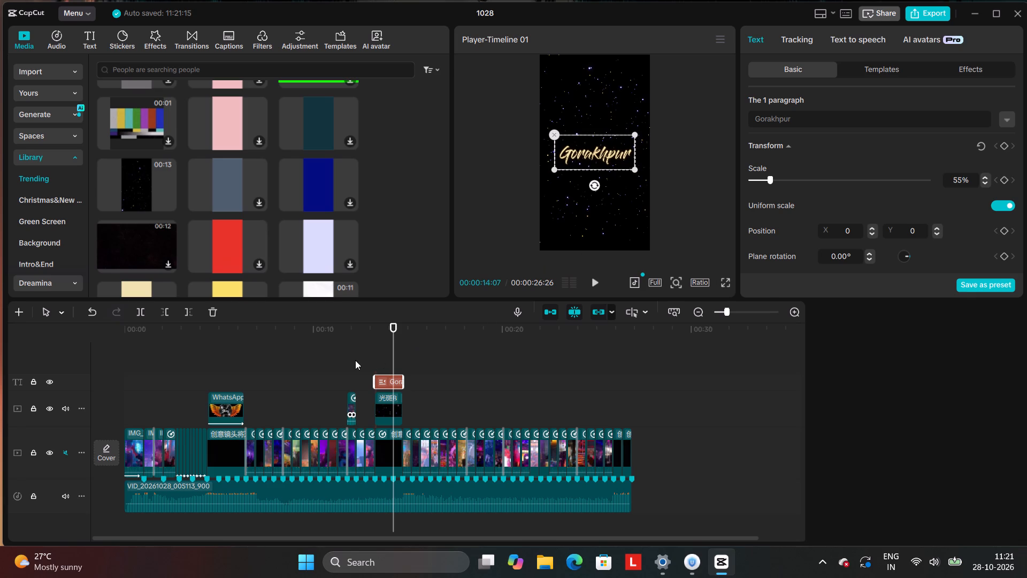
Play the passage from about 12 seconds into the Gorakhpur title to check it over the starfield.
click(355, 360)
click(588, 280)
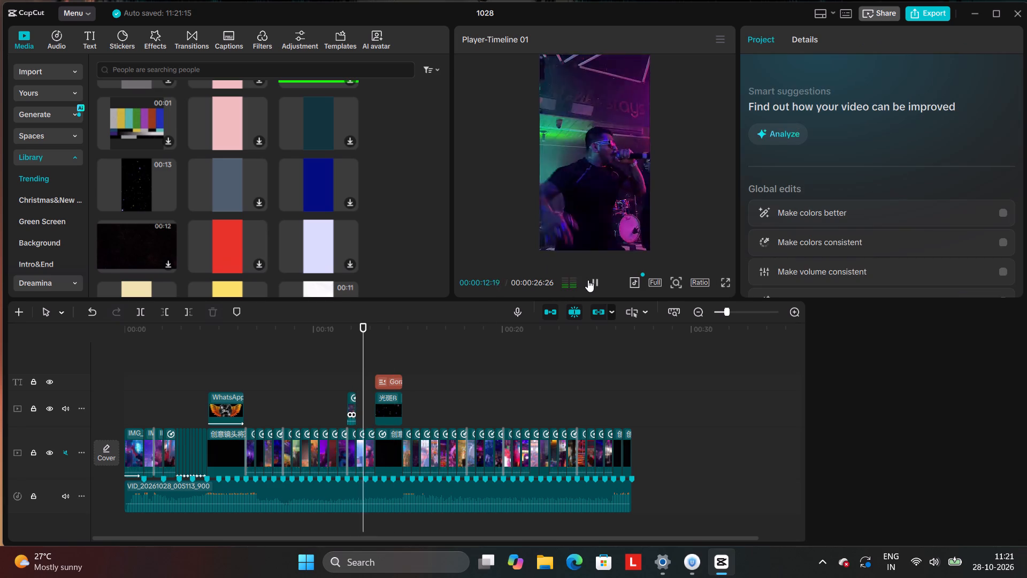
click(594, 280)
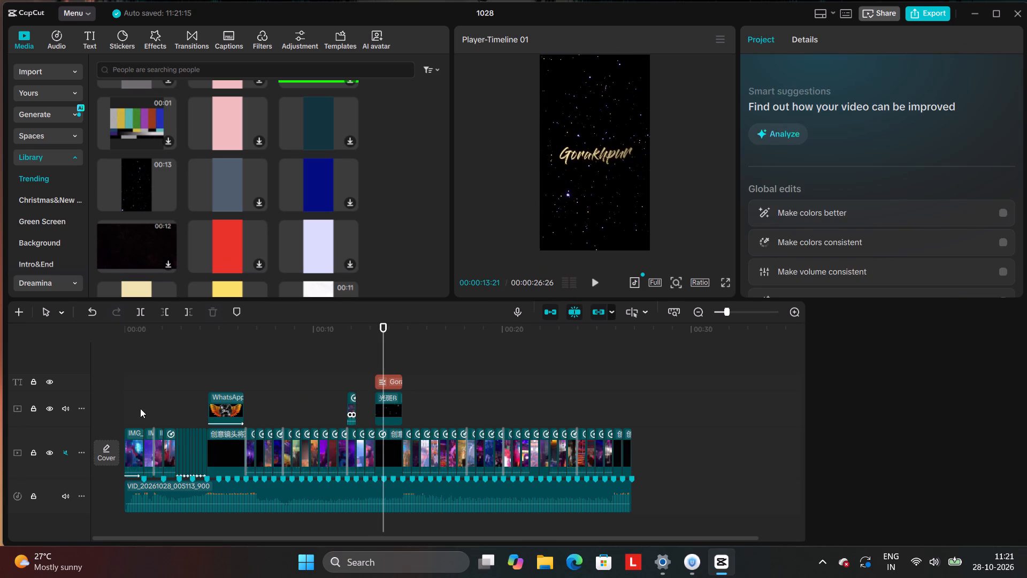
Mute the overlay video track that holds the logo and the starfield.
click(59, 408)
click(65, 409)
Play the passage from about 11.8 seconds into the Gorakhpur title to check it with the overlay track muted.
click(348, 372)
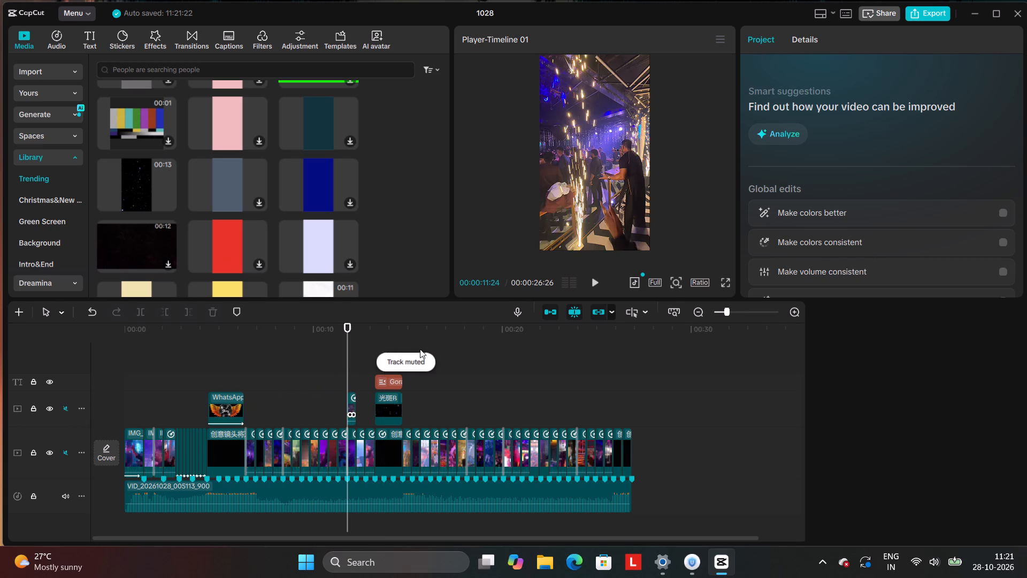
click(600, 287)
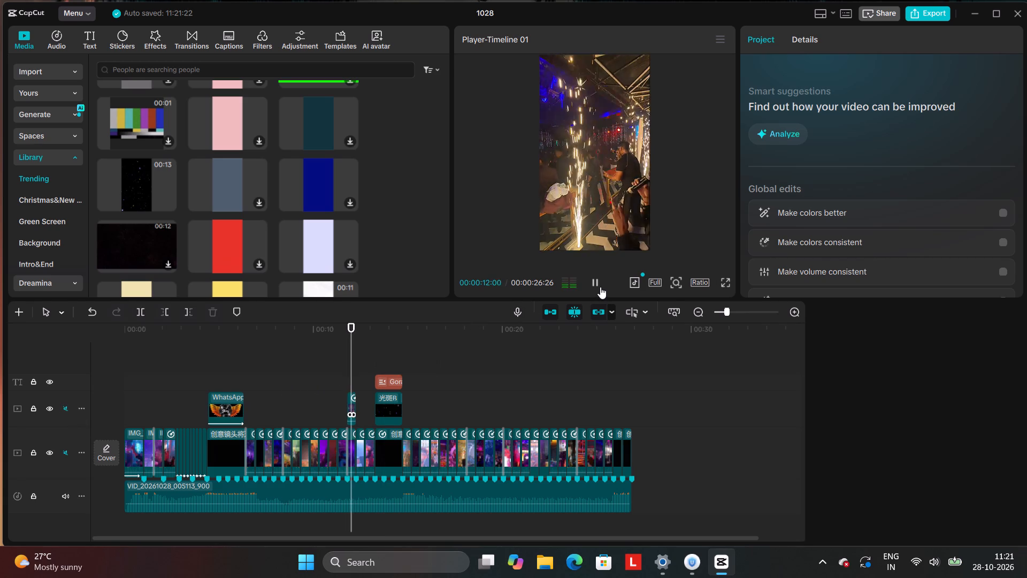
click(595, 282)
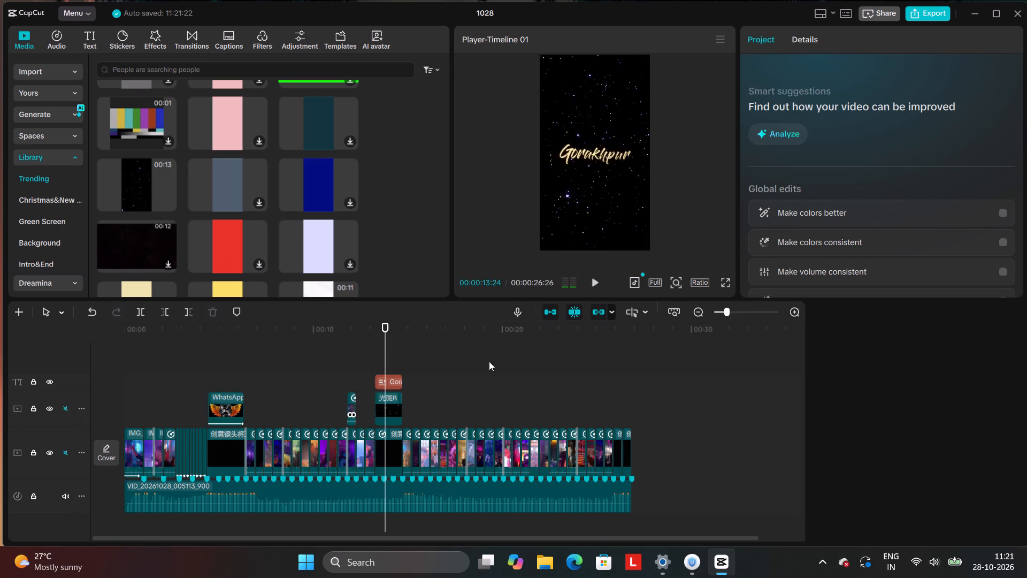
Delete the short overlay clip at about 12 seconds, between the logo and the starfield.
click(349, 411)
right_click(349, 411)
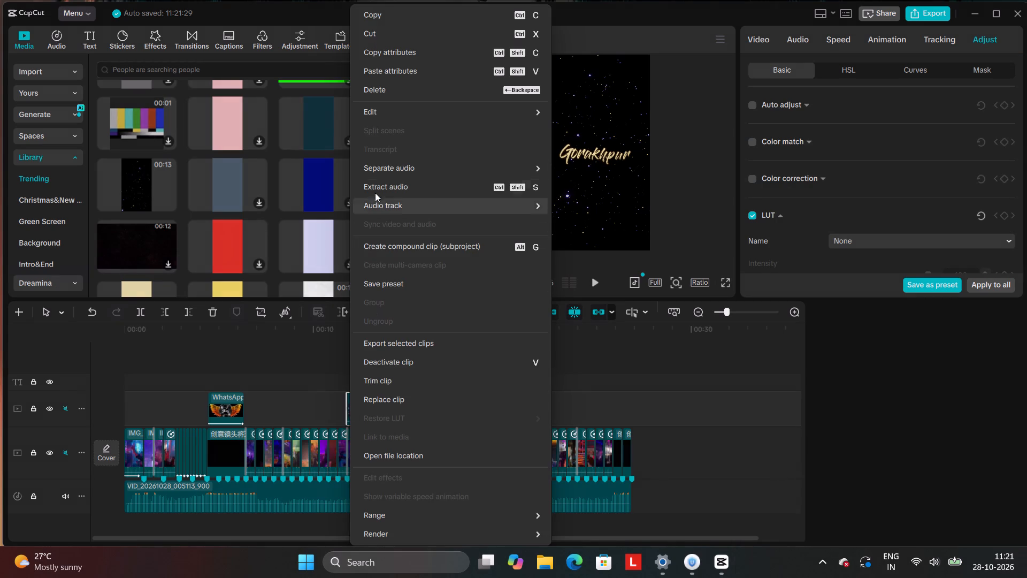
click(391, 97)
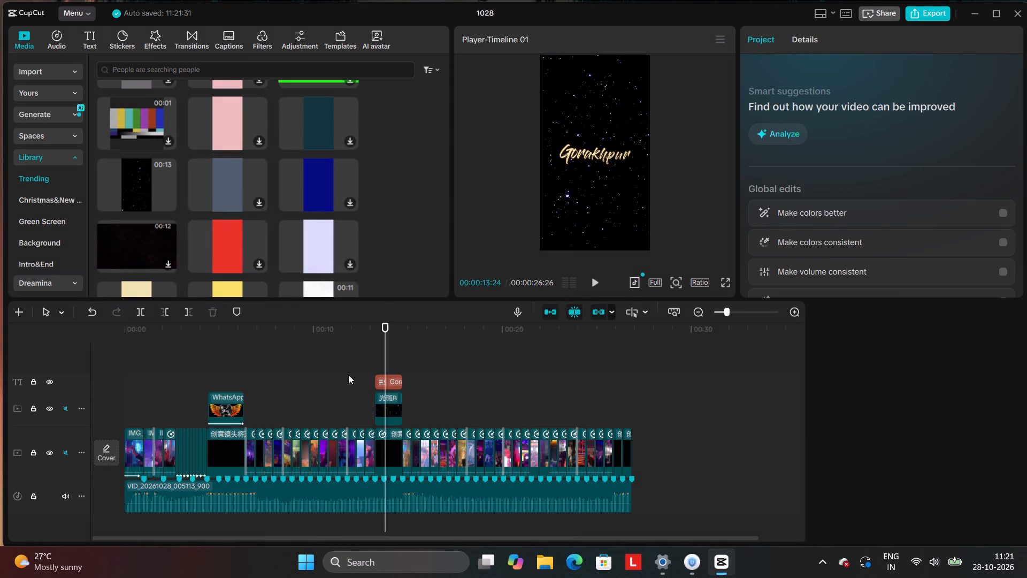
Play the passage from about 11.8 seconds through the Gorakhpur title to check the flow without the short overlay clip.
click(348, 375)
click(595, 287)
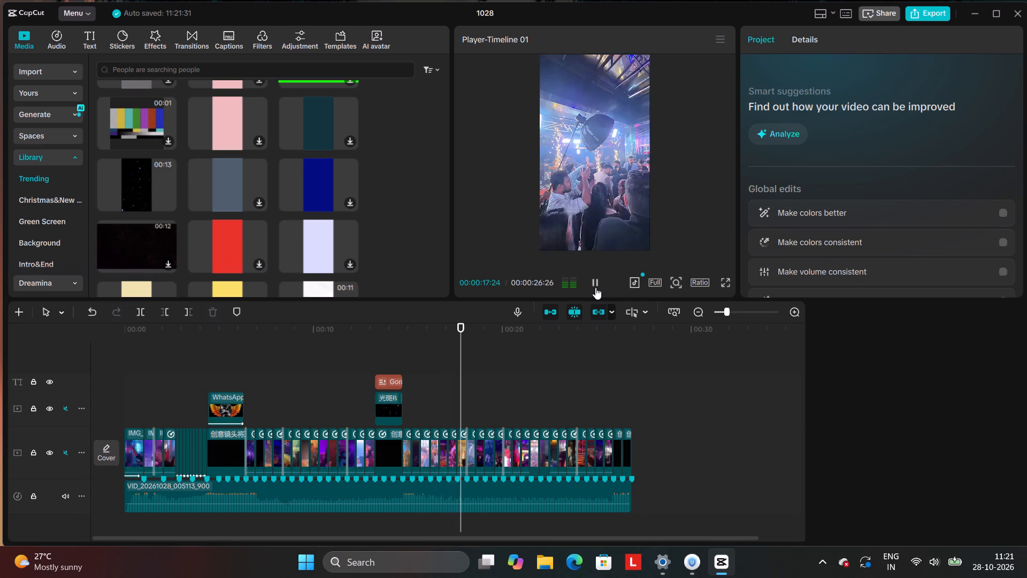
click(347, 398)
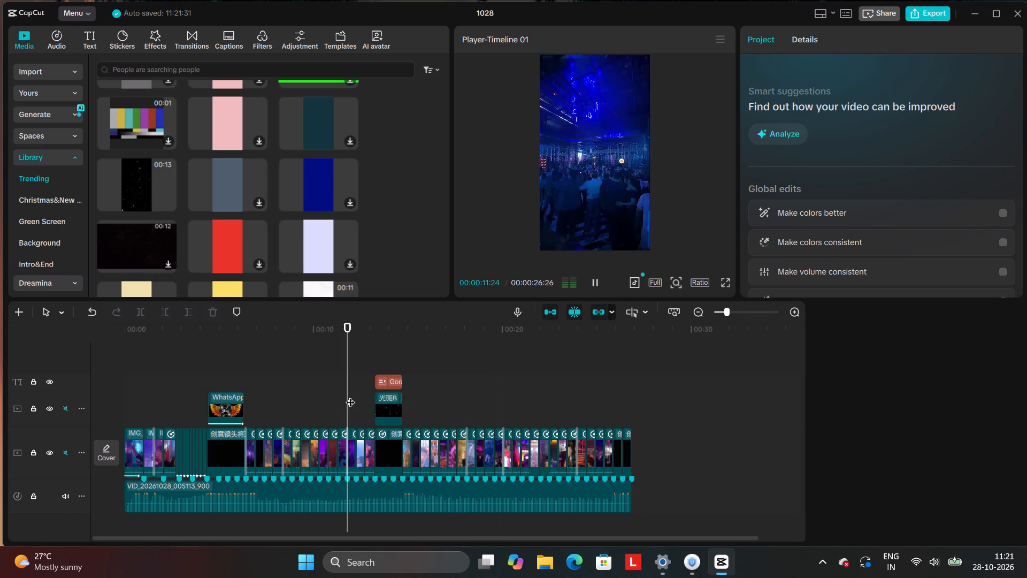
click(594, 282)
click(594, 282)
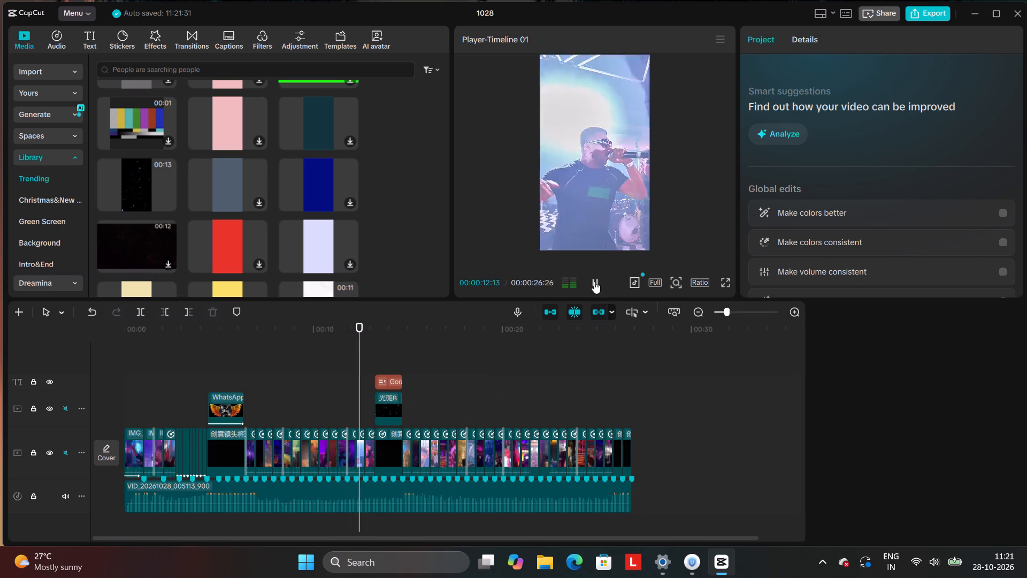
Extend the start of the Gorakhpur title so it begins slightly before the starfield overlay, at about 13 seconds.
click(394, 376)
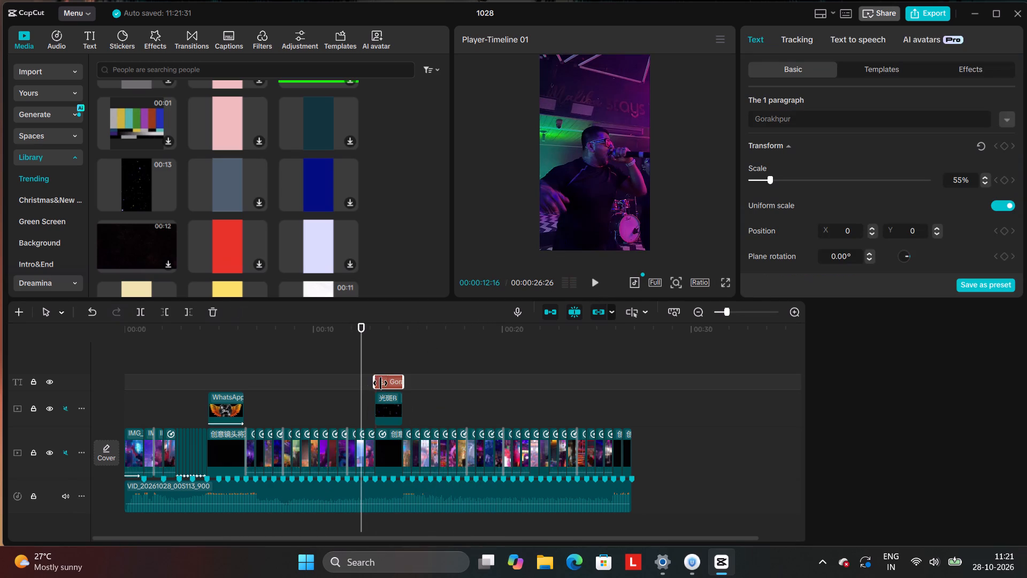
drag(374, 386, 369, 391)
click(590, 286)
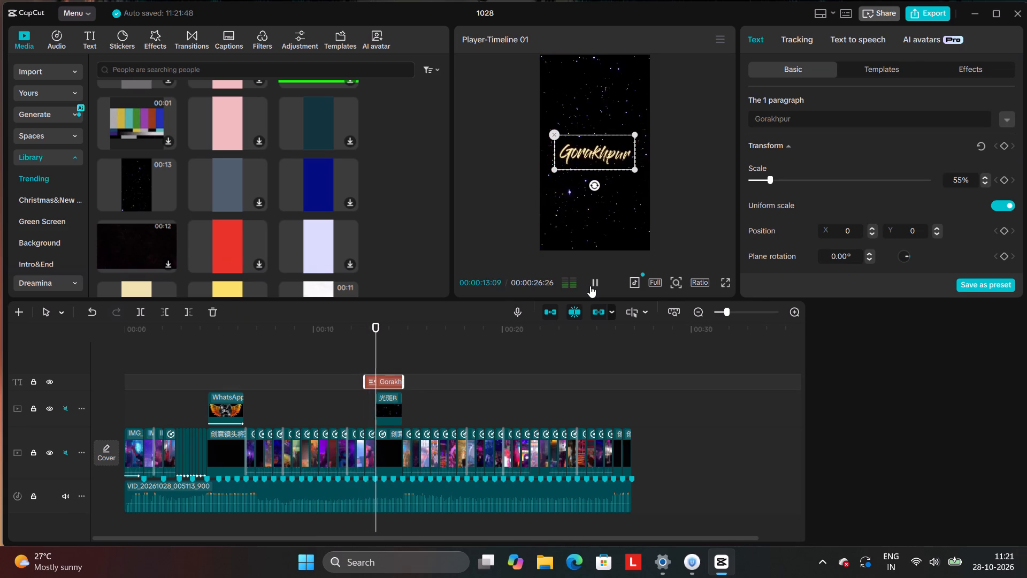
click(590, 286)
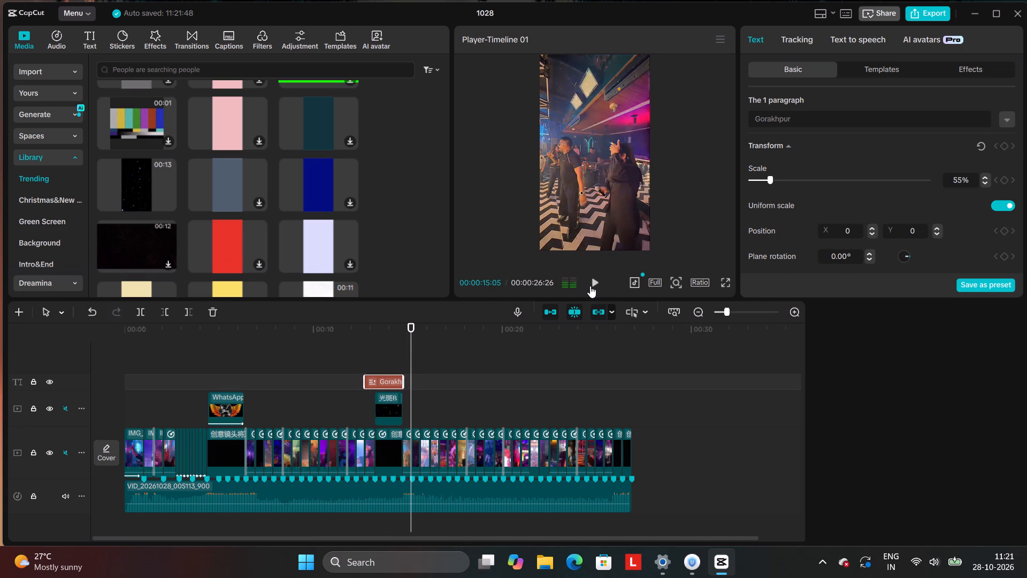
drag(363, 389, 371, 391)
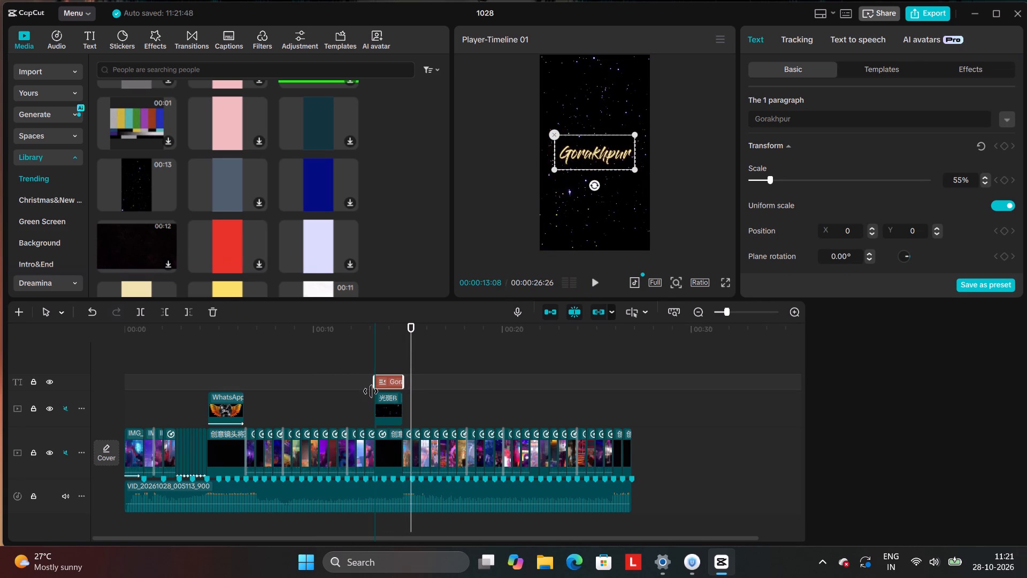
drag(371, 391, 369, 383)
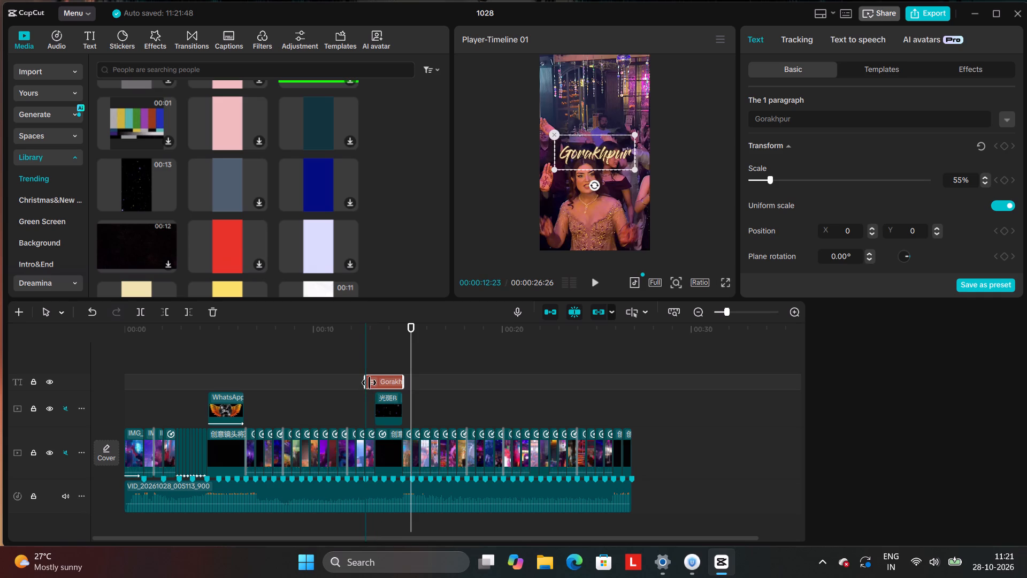
drag(369, 383, 370, 379)
Play the video from about 12 seconds to the end to check the title timing and the ending.
click(356, 388)
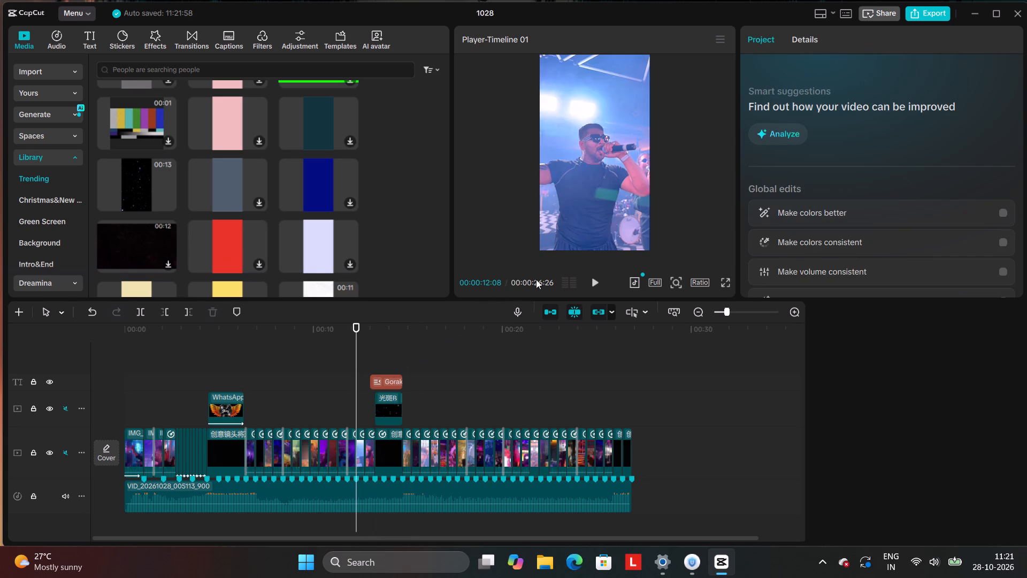
click(588, 282)
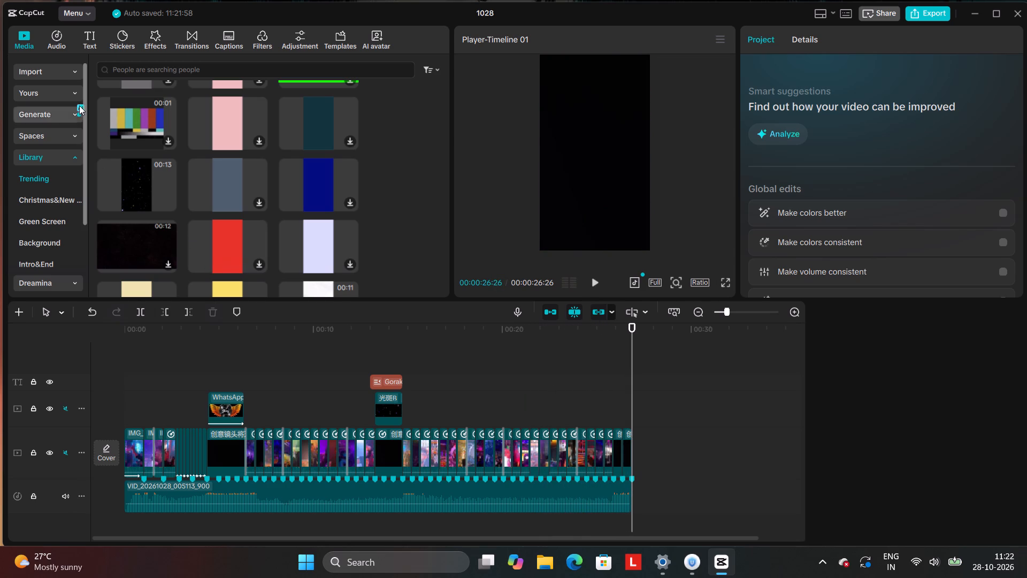
Replace the second-to-last clip on the main video track with IMG_7342.MOV from the imported media.
click(38, 67)
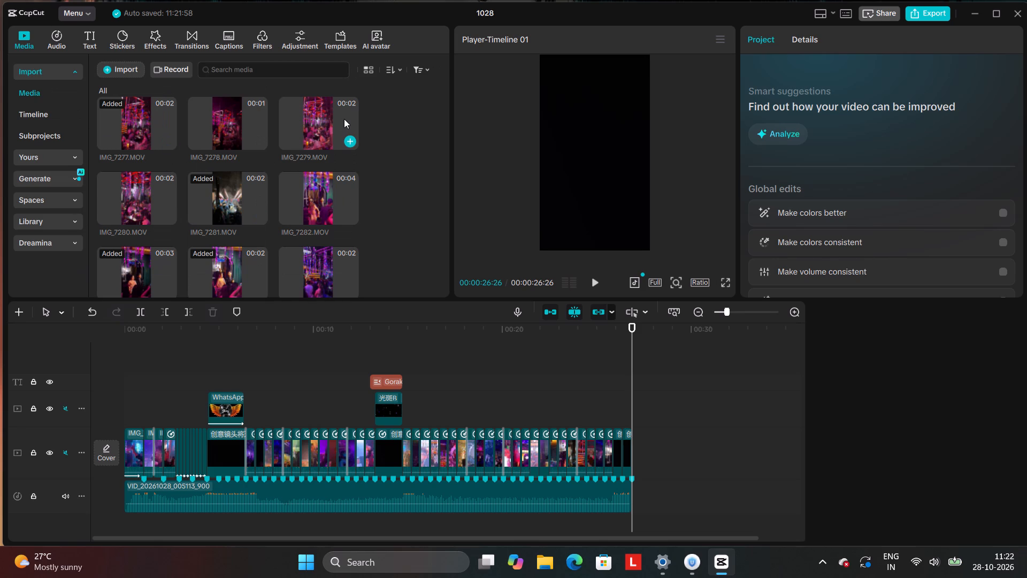
click(344, 119)
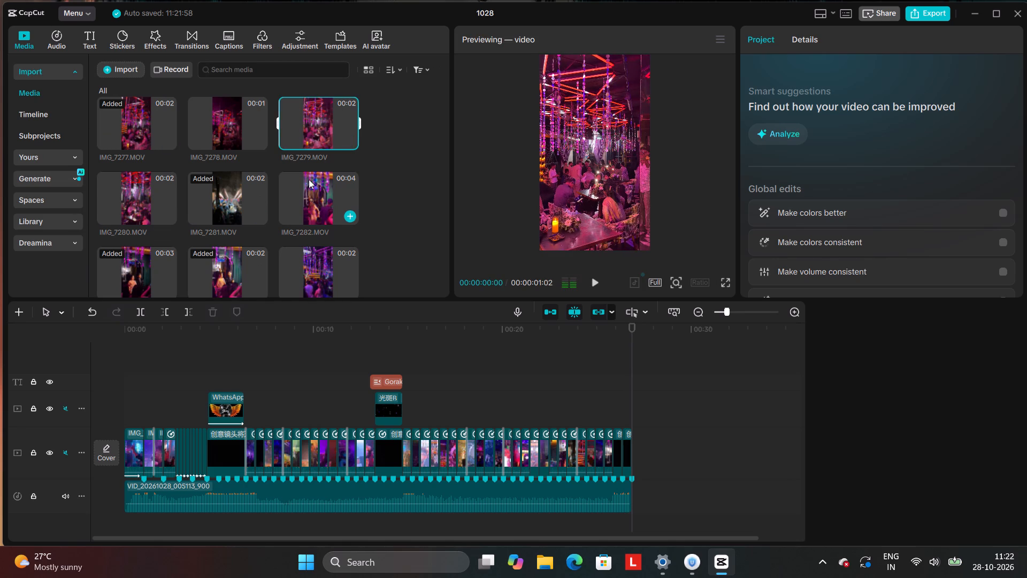
scroll(315, 217, down, 20)
scroll(315, 217, down, 1)
click(320, 227)
click(220, 207)
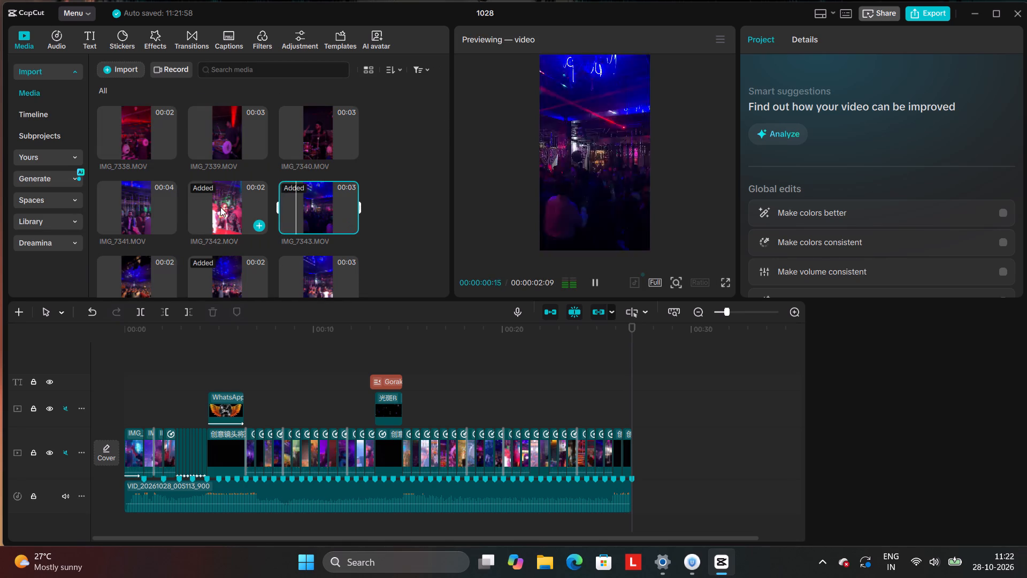
drag(220, 207, 631, 459)
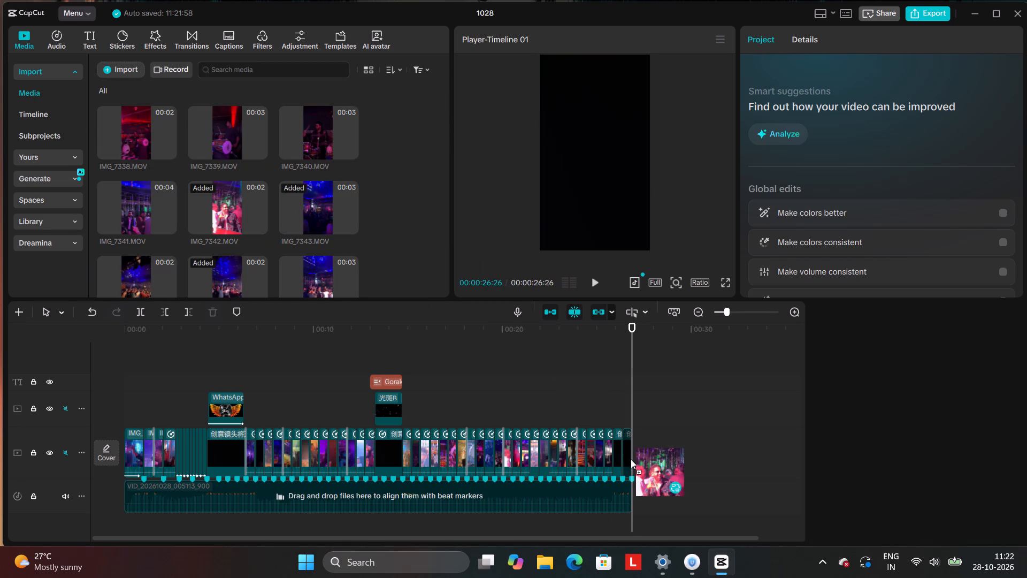
drag(631, 459, 616, 463)
click(555, 415)
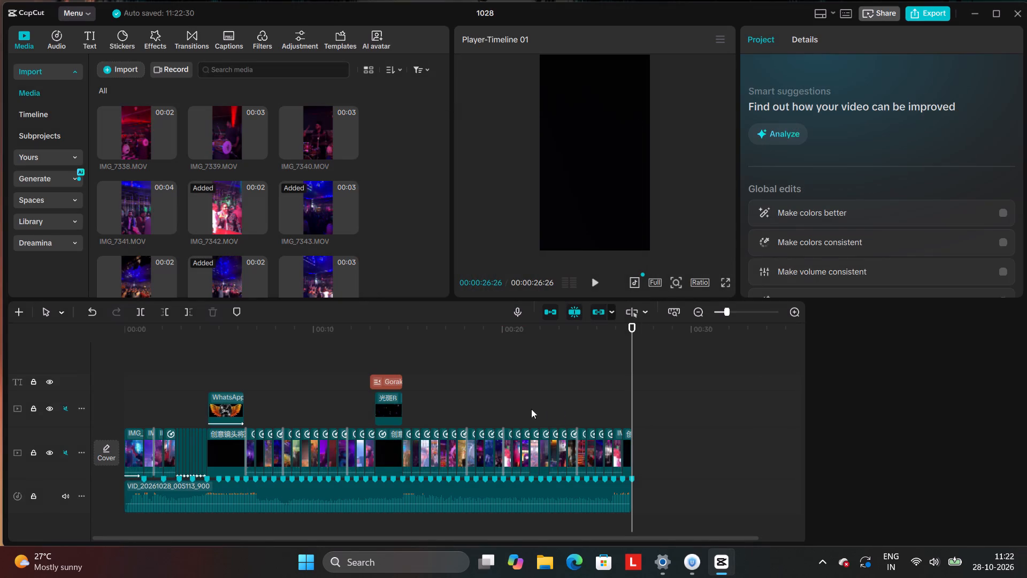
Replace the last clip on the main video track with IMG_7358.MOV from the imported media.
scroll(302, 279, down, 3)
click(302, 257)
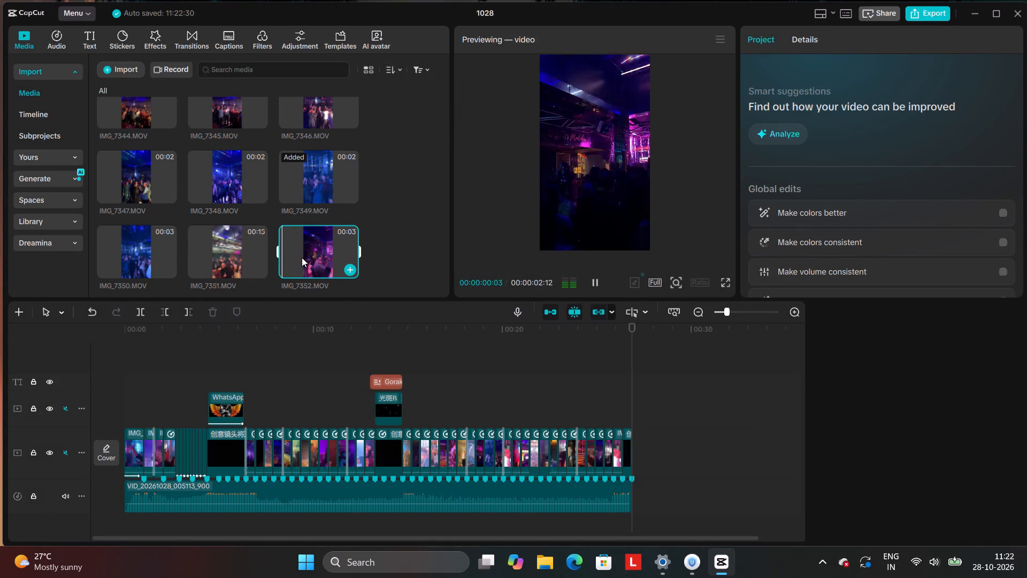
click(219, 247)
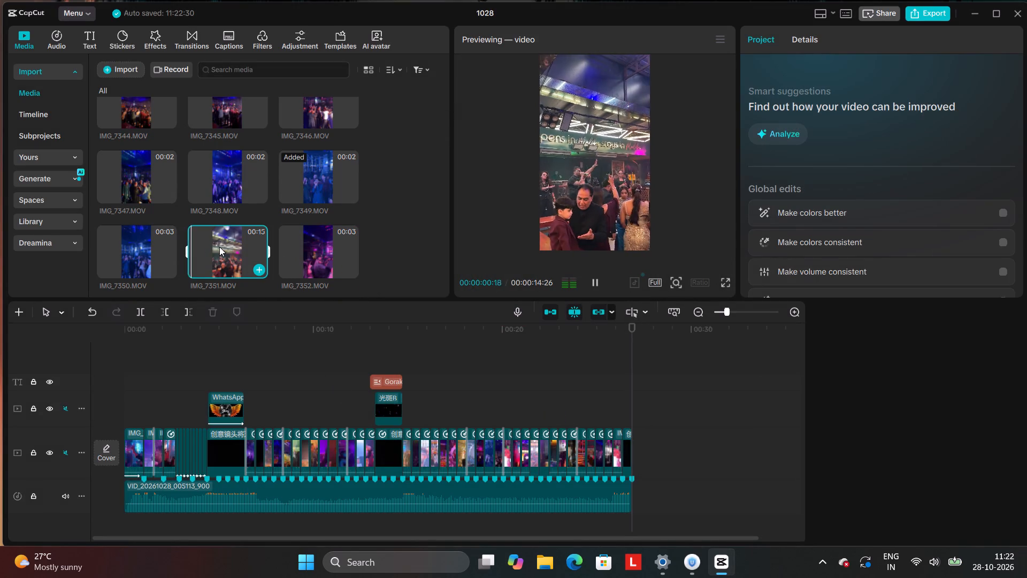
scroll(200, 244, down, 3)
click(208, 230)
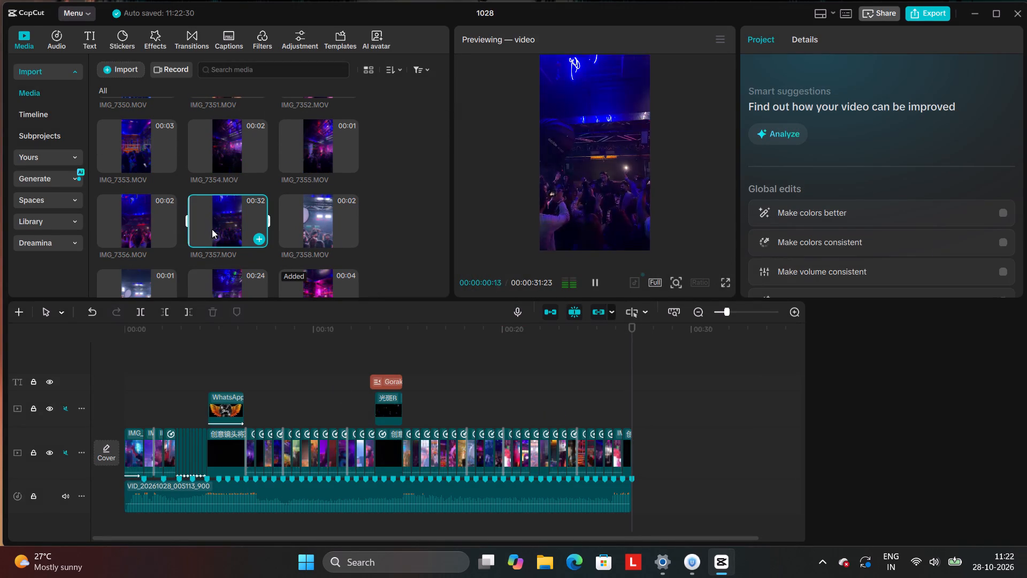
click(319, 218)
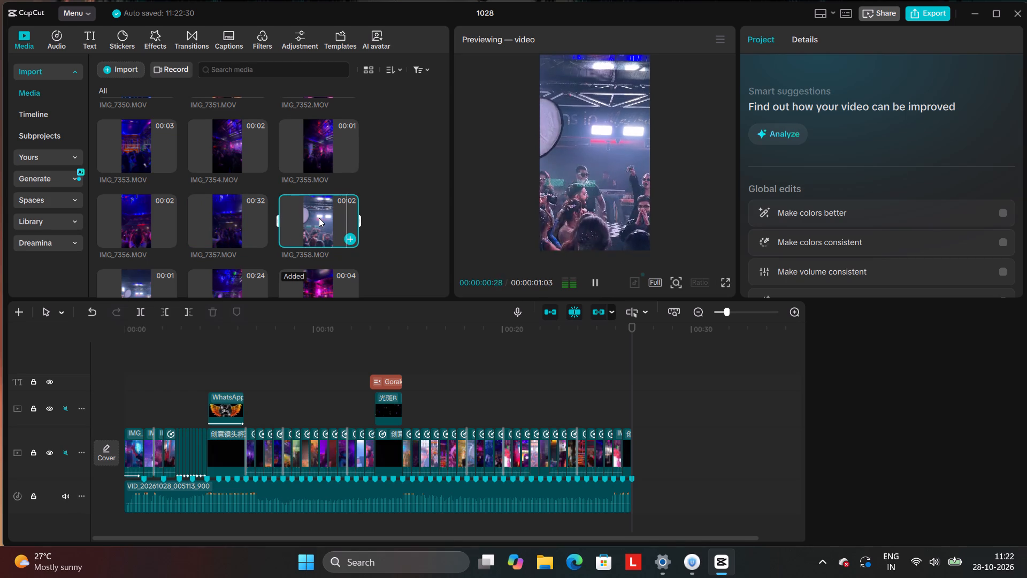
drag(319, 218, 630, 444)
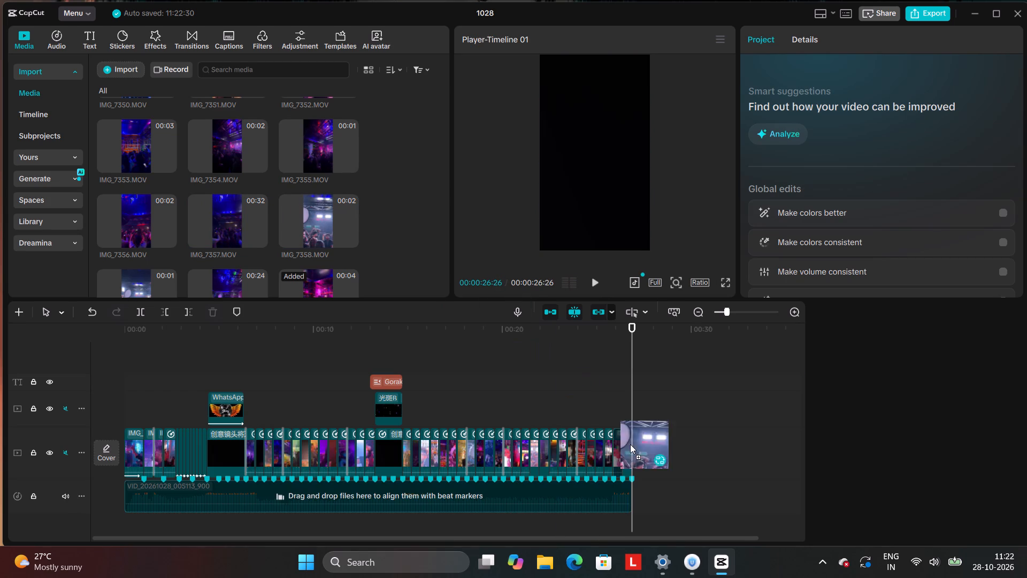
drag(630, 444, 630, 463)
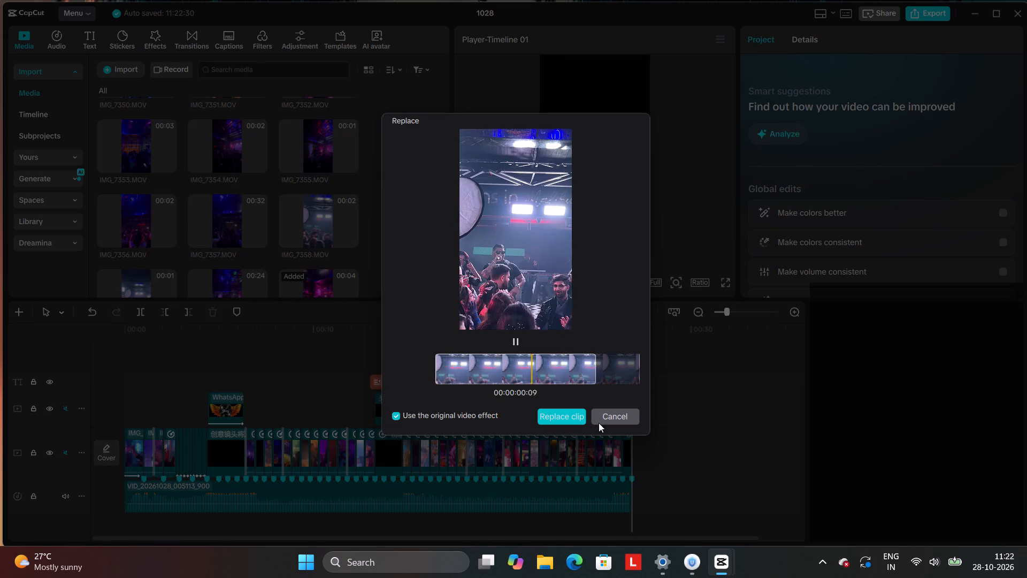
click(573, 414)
Play the video from about 22 seconds to the end to check the replaced closing clips.
click(547, 419)
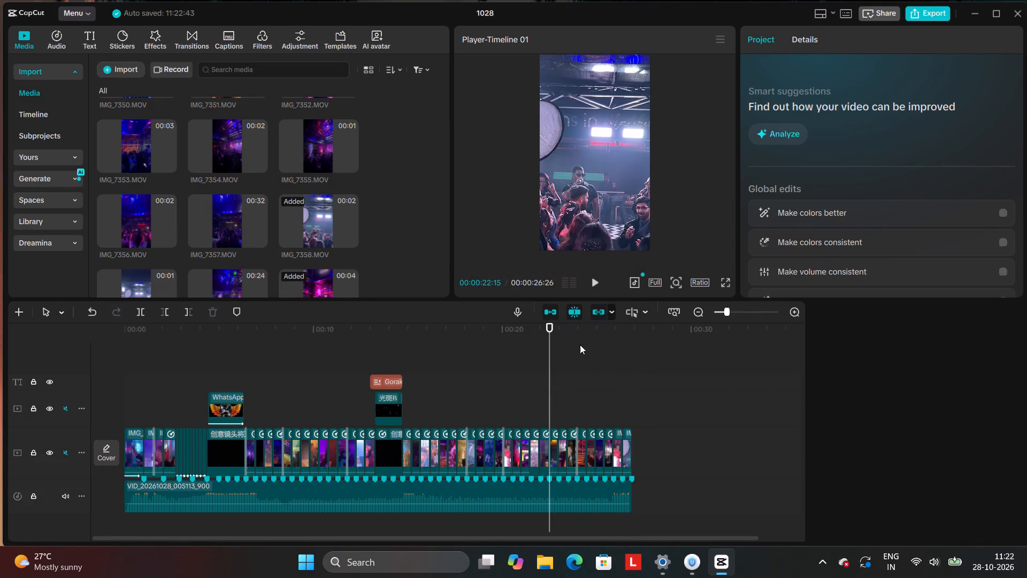
click(587, 279)
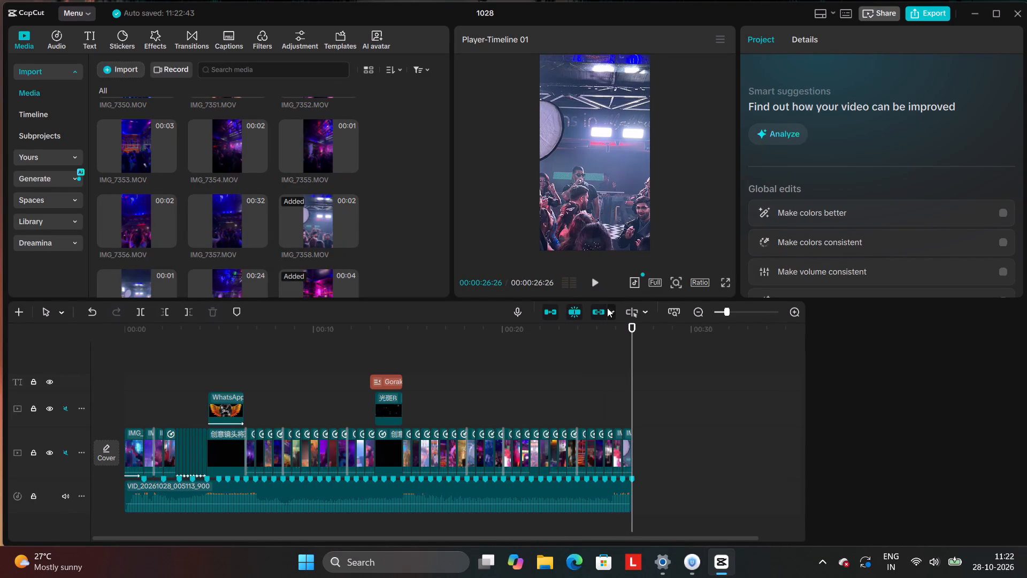
Delete the last clip, IMG_7358.MOV, from the main video track.
click(626, 441)
right_click(626, 441)
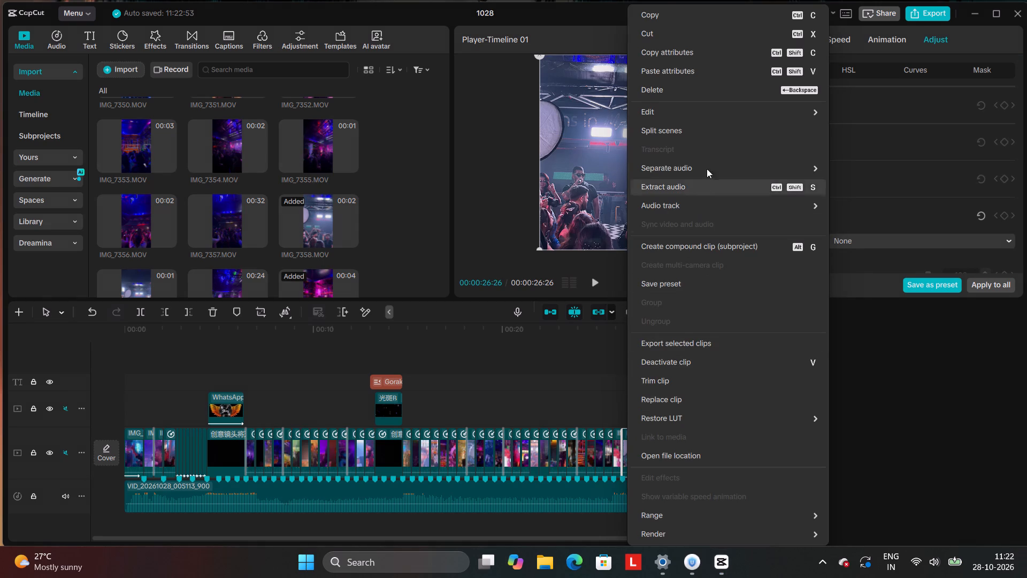
click(718, 95)
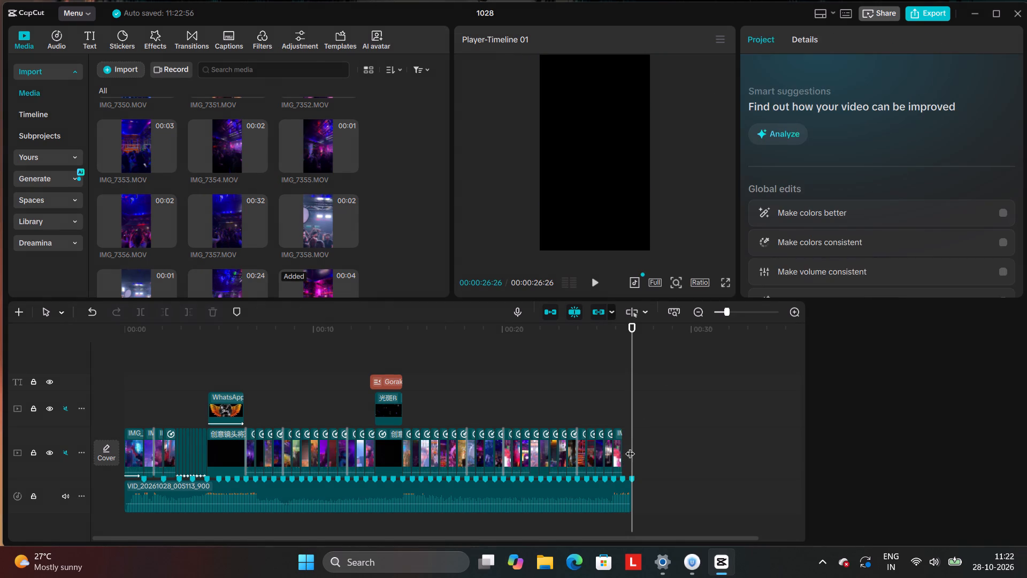
Extend the closing IMG_7342.MOV clip to the end of the audio track.
click(621, 454)
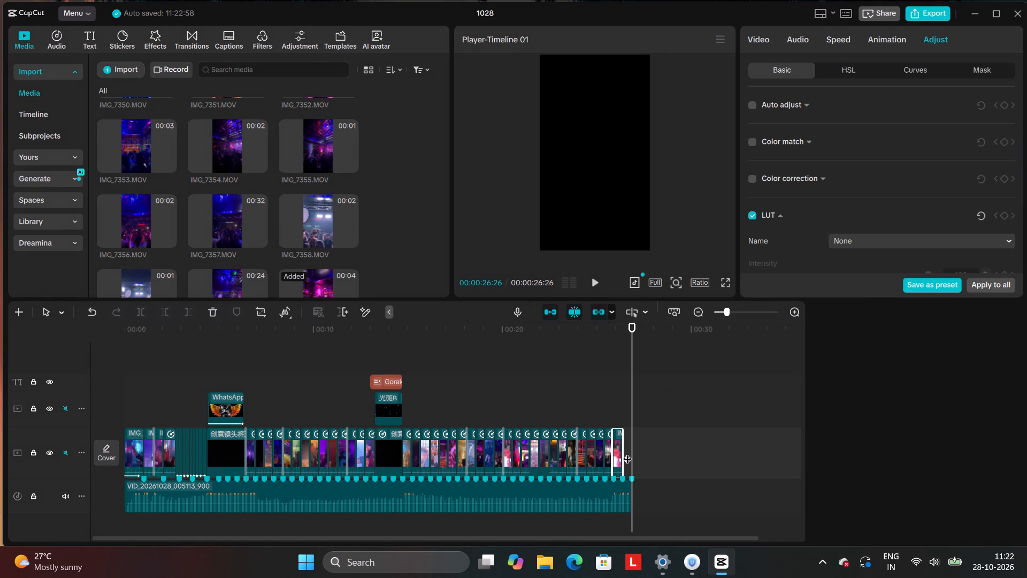
drag(623, 454, 633, 453)
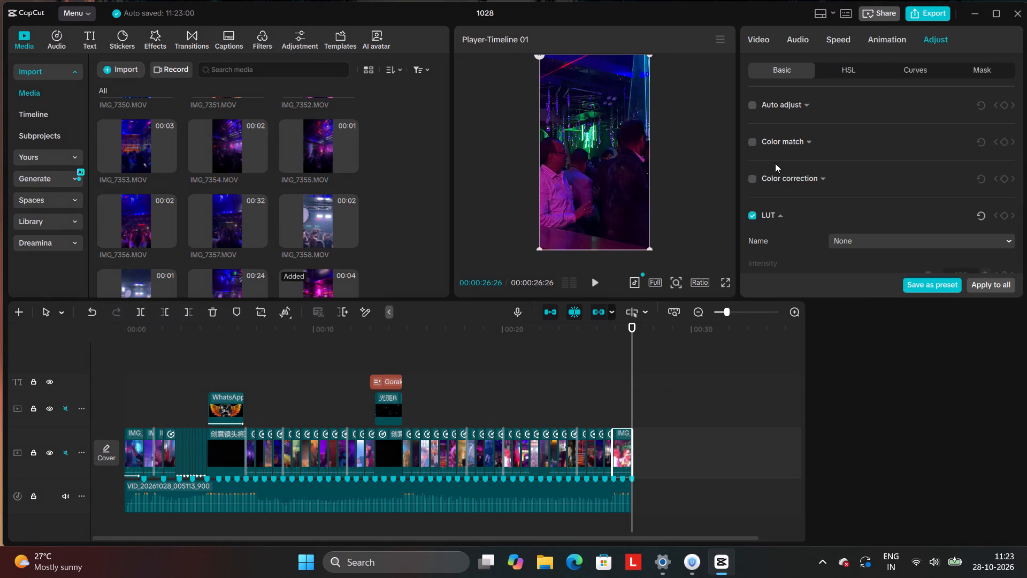
Apply the Fade Out exit animation to the closing IMG_7342.MOV clip.
click(867, 44)
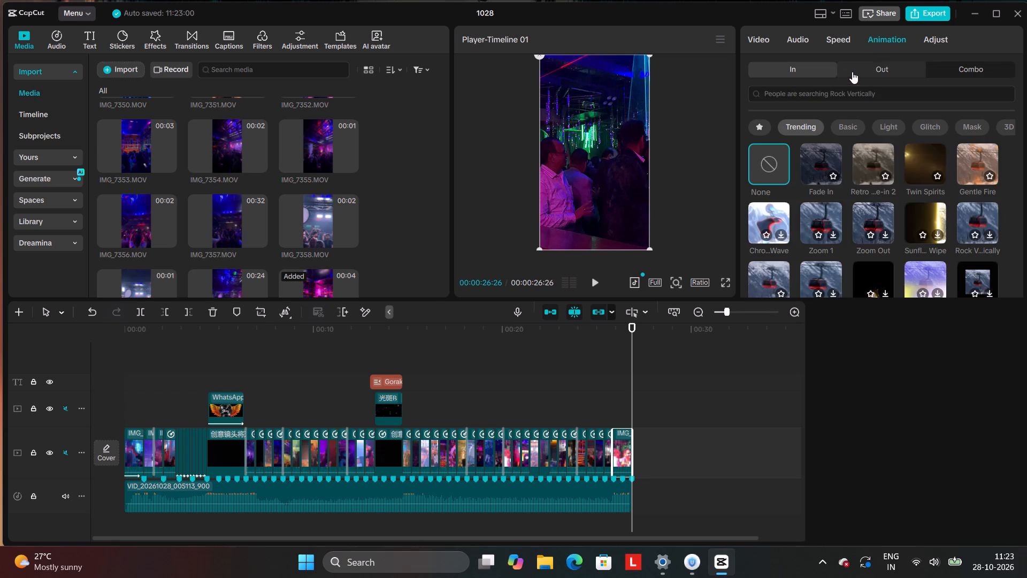
click(852, 72)
click(829, 157)
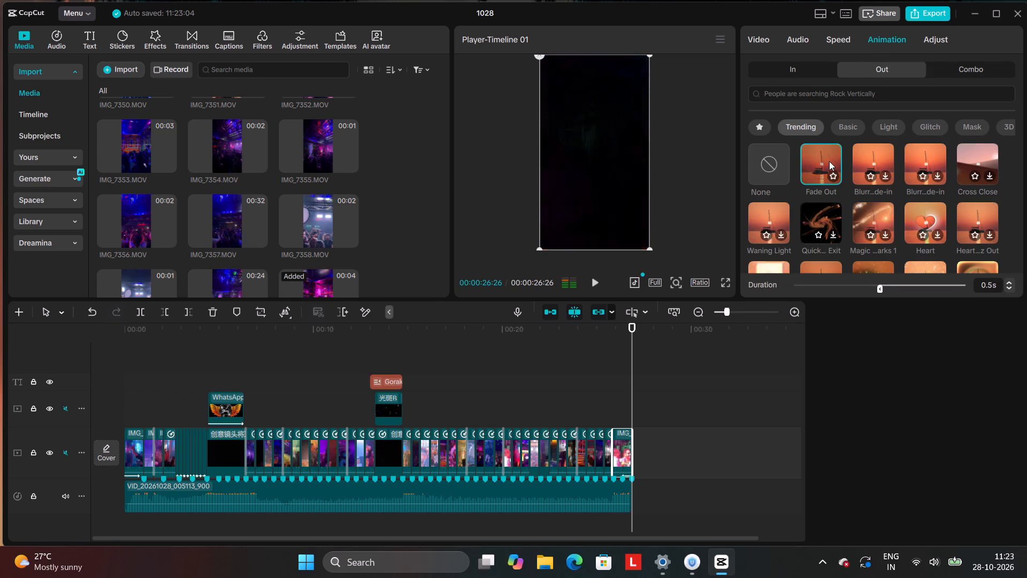
Play the video from about 23 seconds to the end to check the closing fade-out.
click(561, 416)
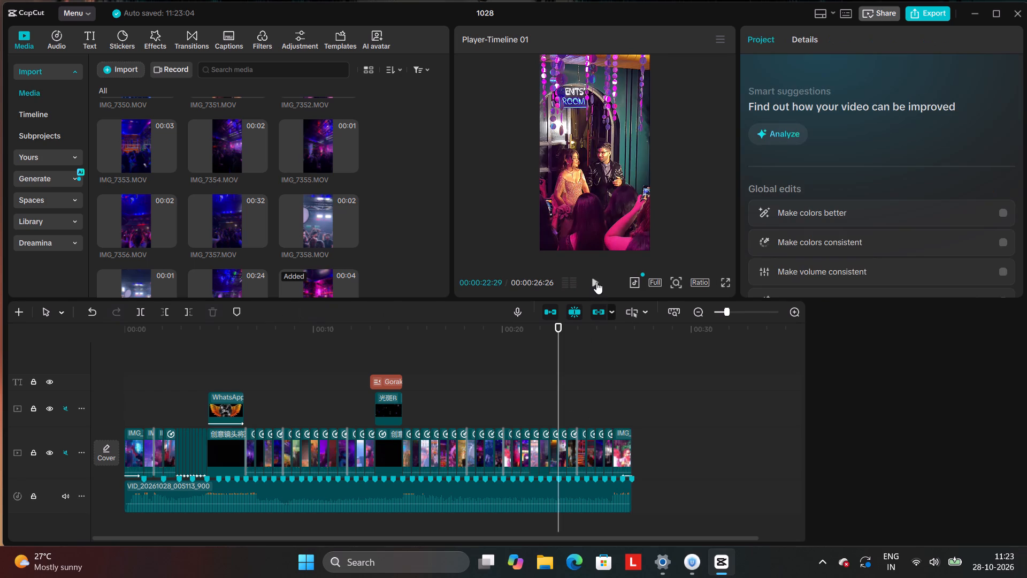
click(596, 282)
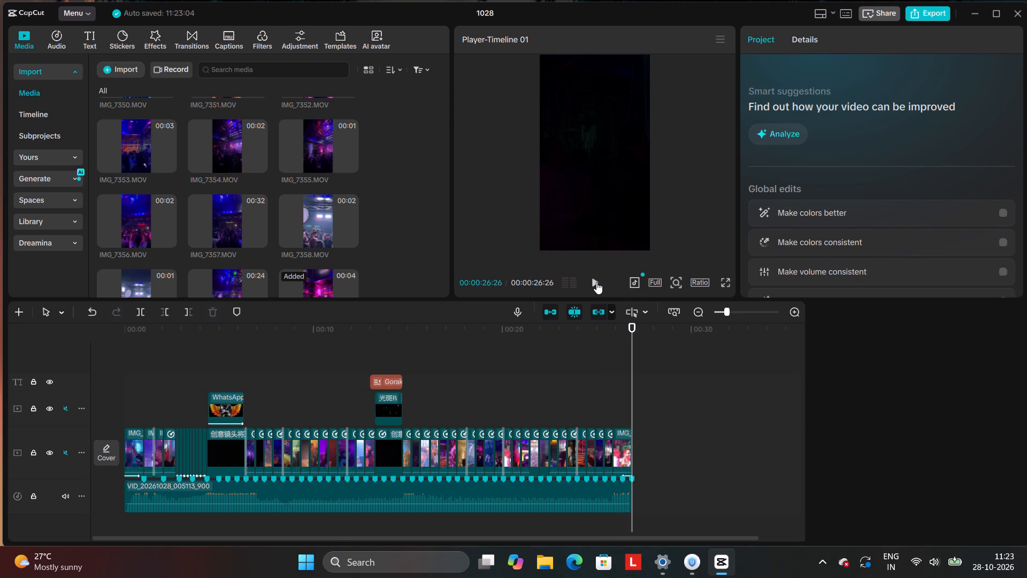
Add the Heat Rush transition from the Hits category to the main-track cut just after 8 seconds.
click(249, 406)
click(273, 399)
click(287, 395)
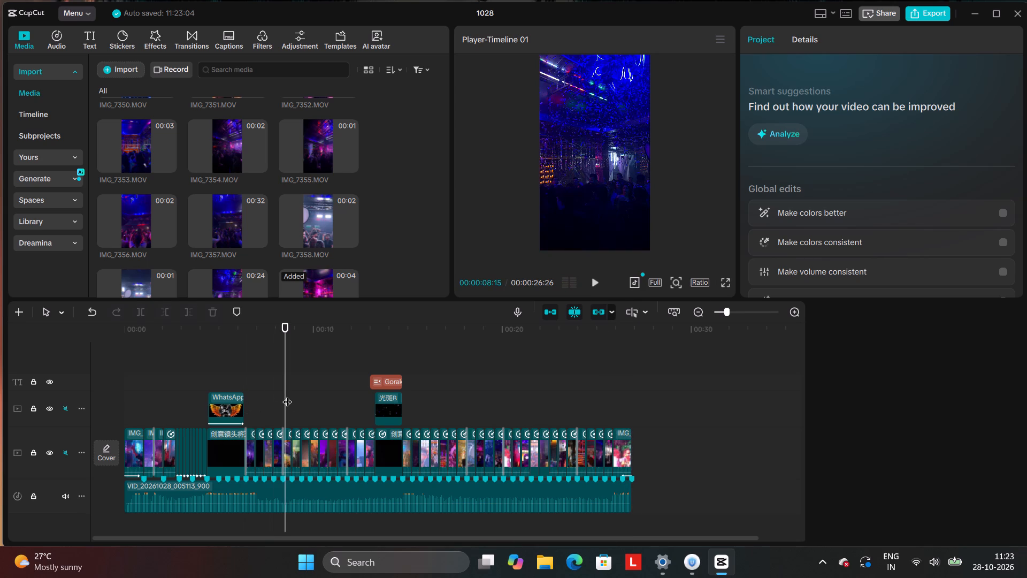
click(190, 39)
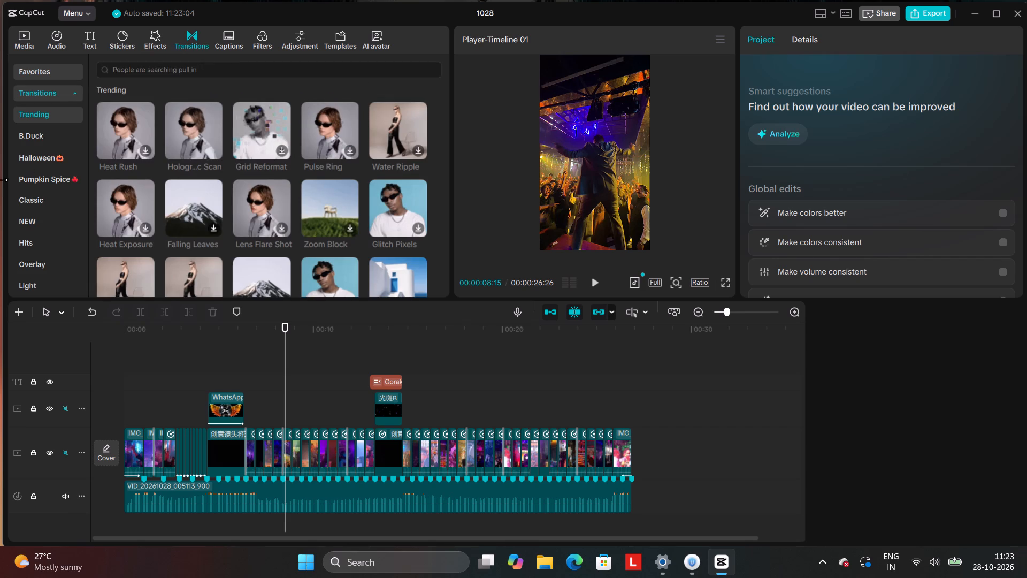
click(39, 249)
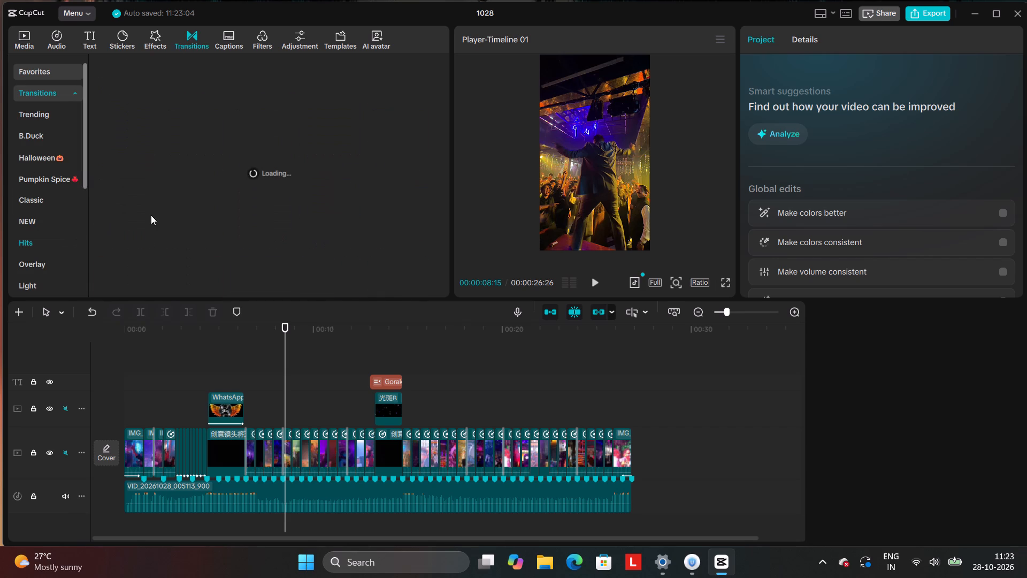
drag(193, 202, 289, 448)
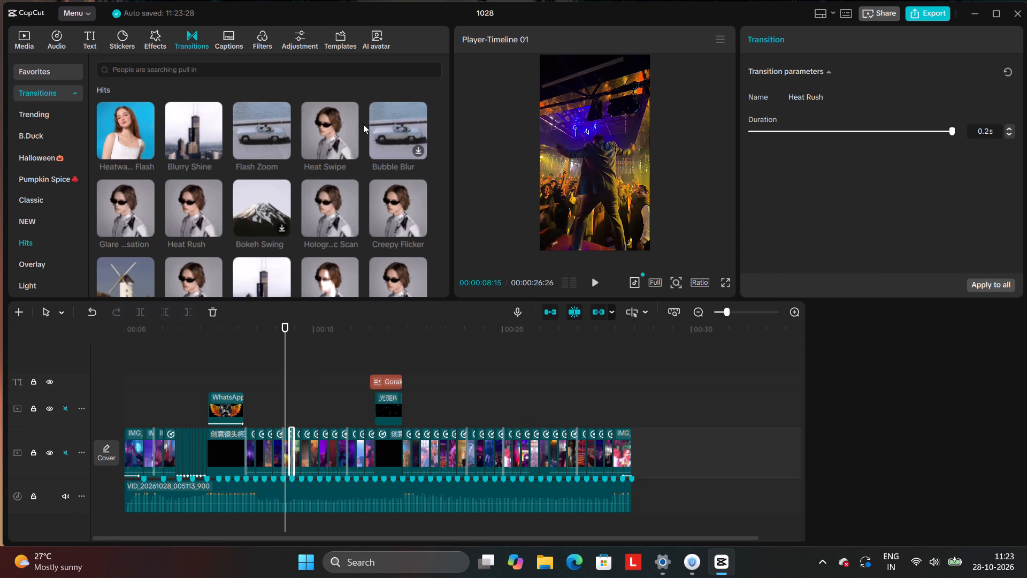
Add the Heat Swipe transition to the main-track cut at about 21 seconds.
drag(333, 124, 525, 455)
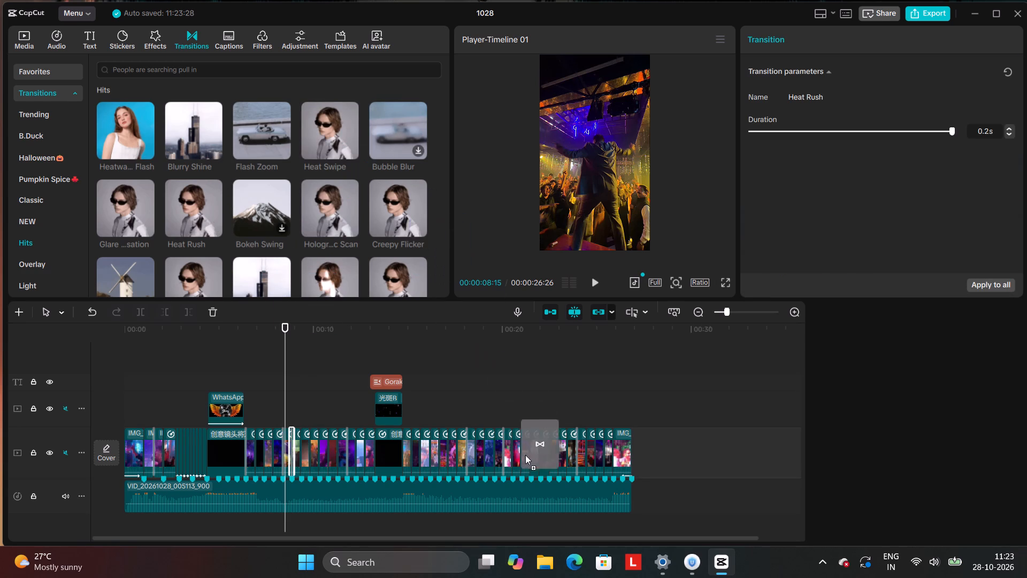
drag(525, 455, 530, 459)
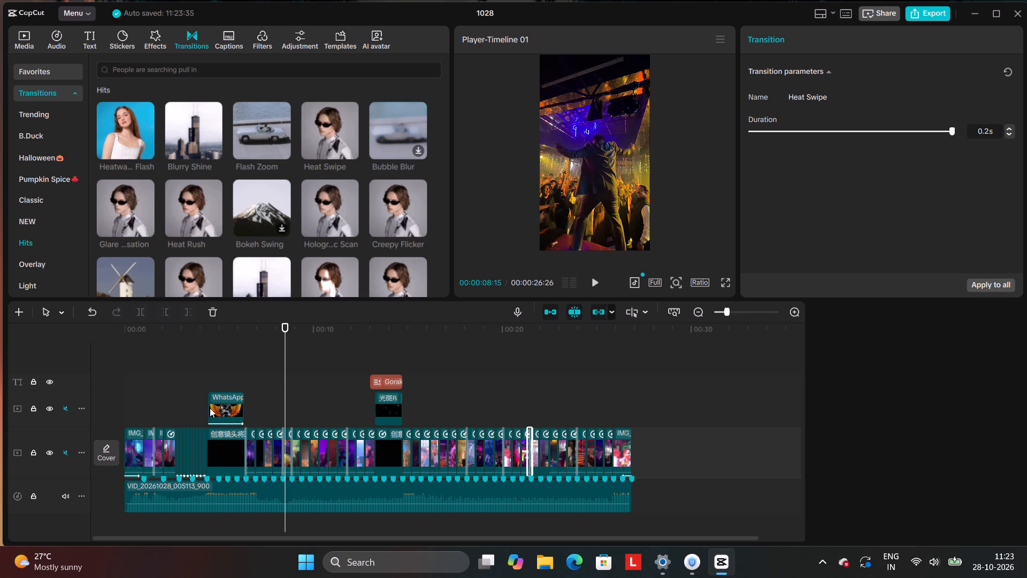
Play the video from about 6 seconds to the end to review the added transitions.
click(244, 399)
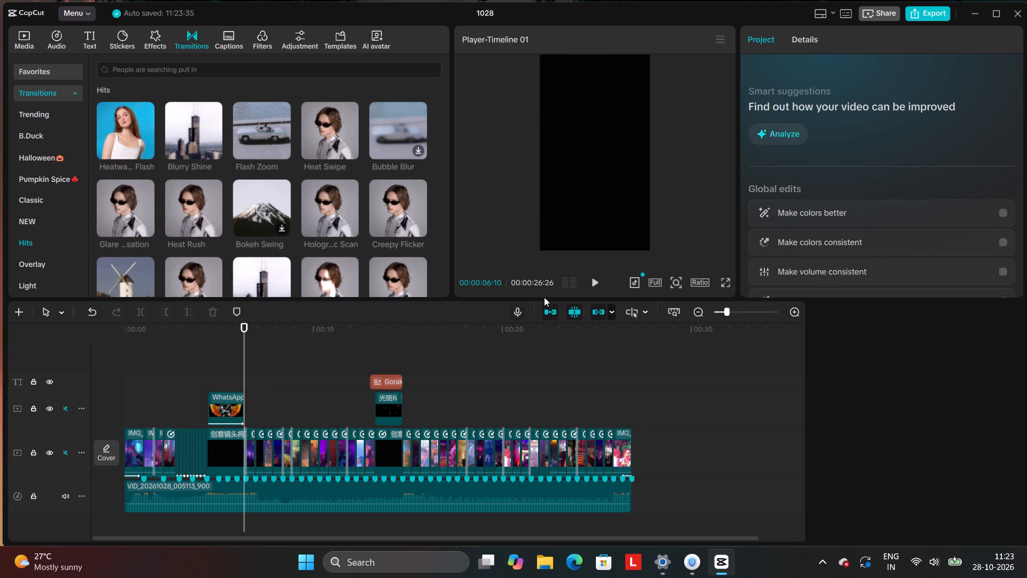
click(598, 277)
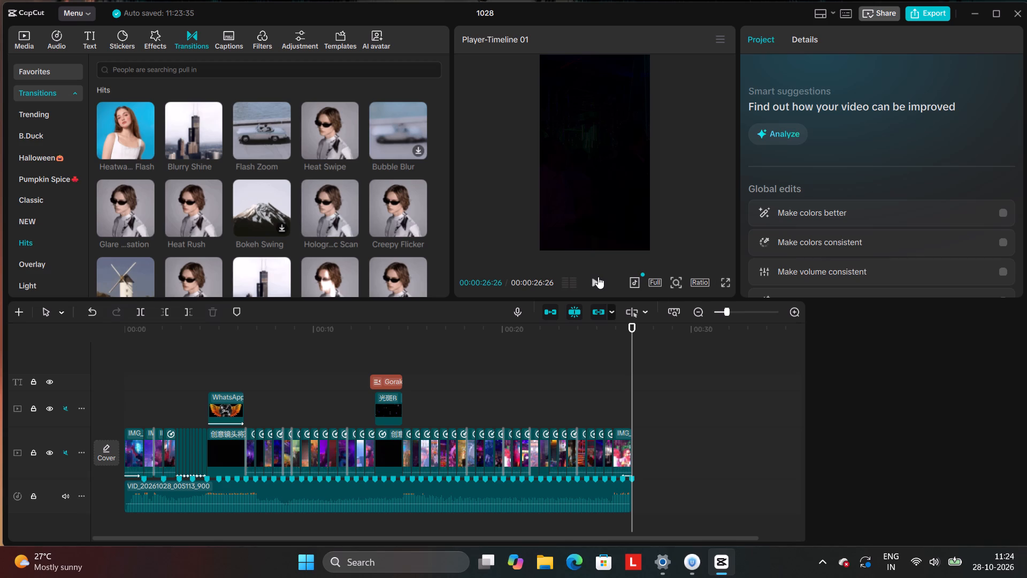
Preview the featured filters and add the Vivid Texture filter to the timeline at about 19.5 seconds.
click(525, 371)
click(492, 382)
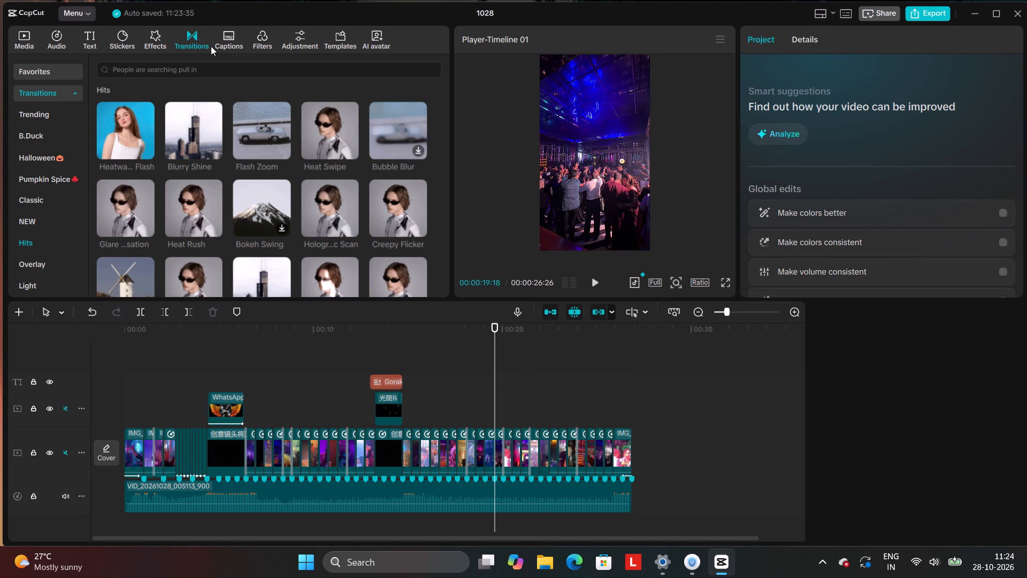
click(265, 36)
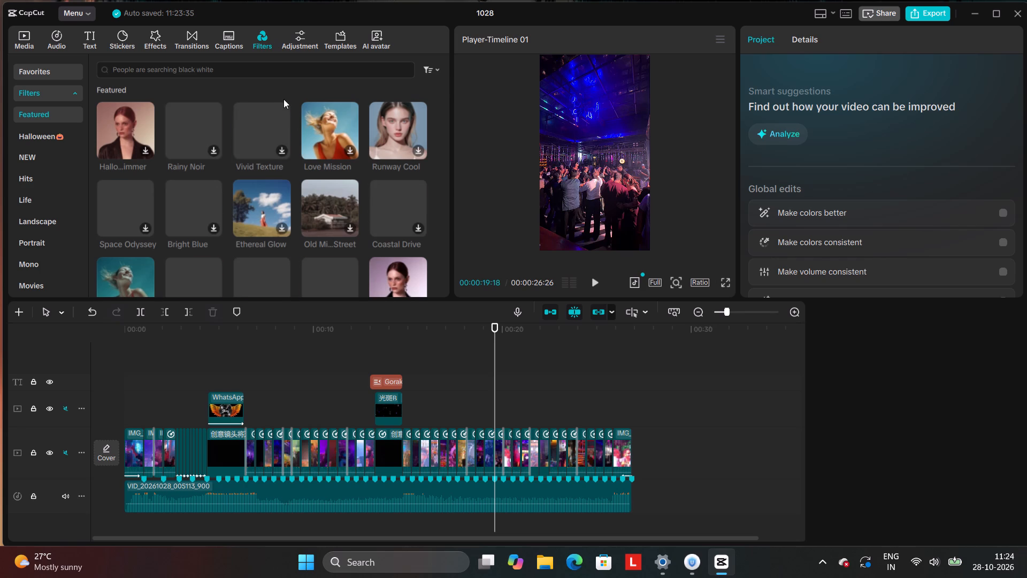
click(266, 130)
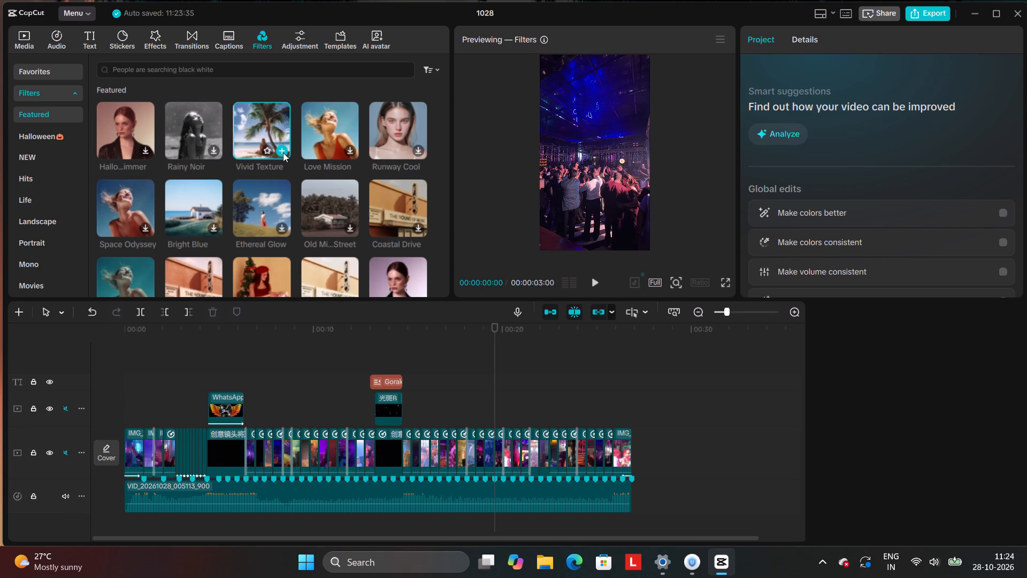
click(338, 128)
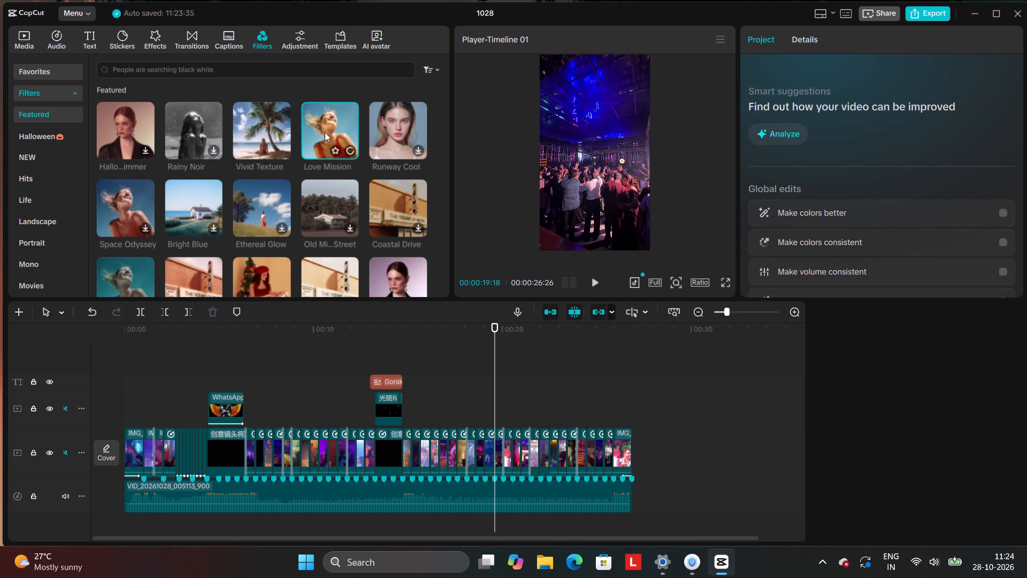
click(278, 130)
click(279, 147)
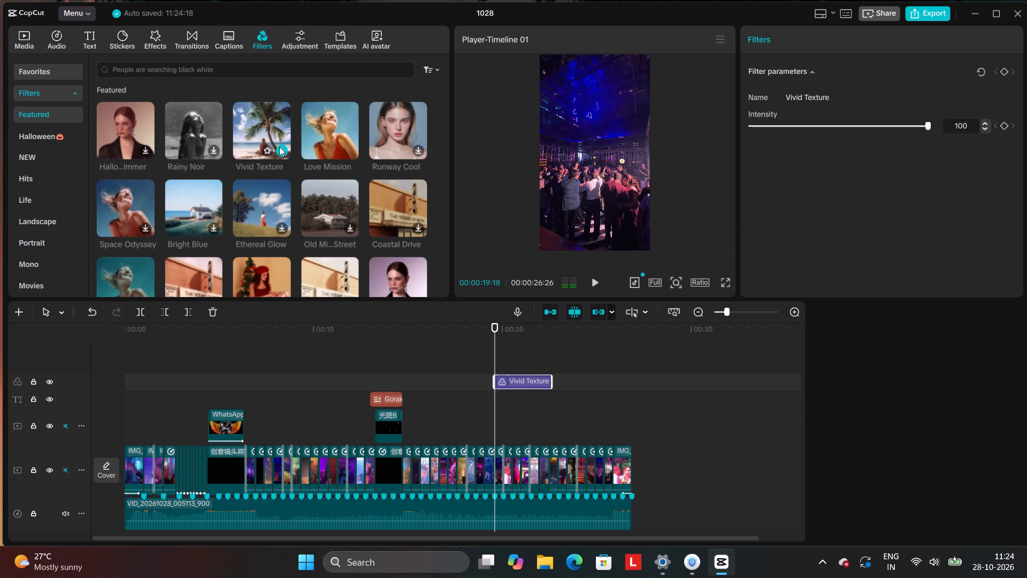
Search the filters for "oppenheimer", add the second Oppenheimer filter above Vivid Texture, and set its intensity to 54.
click(201, 69)
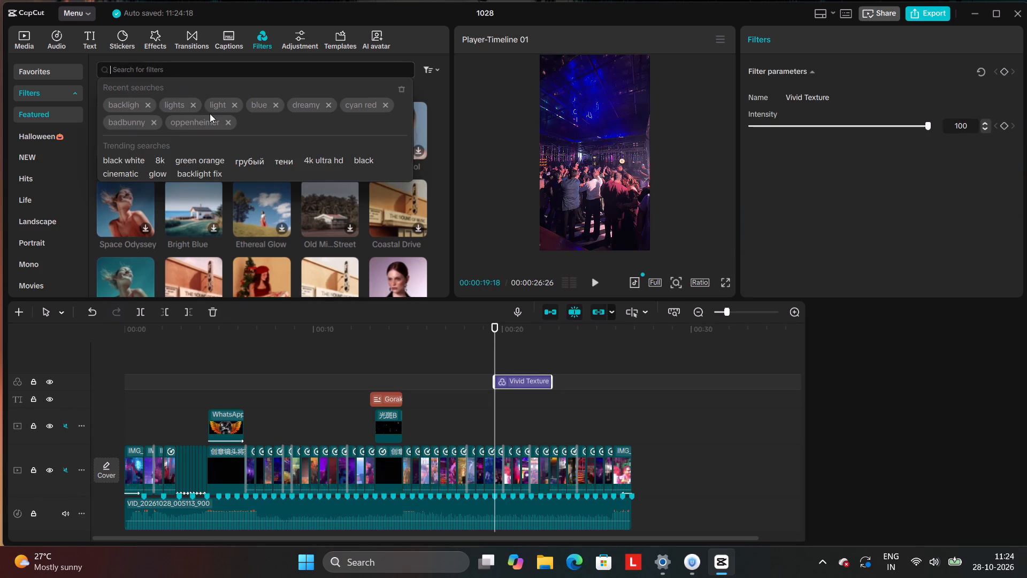
click(209, 120)
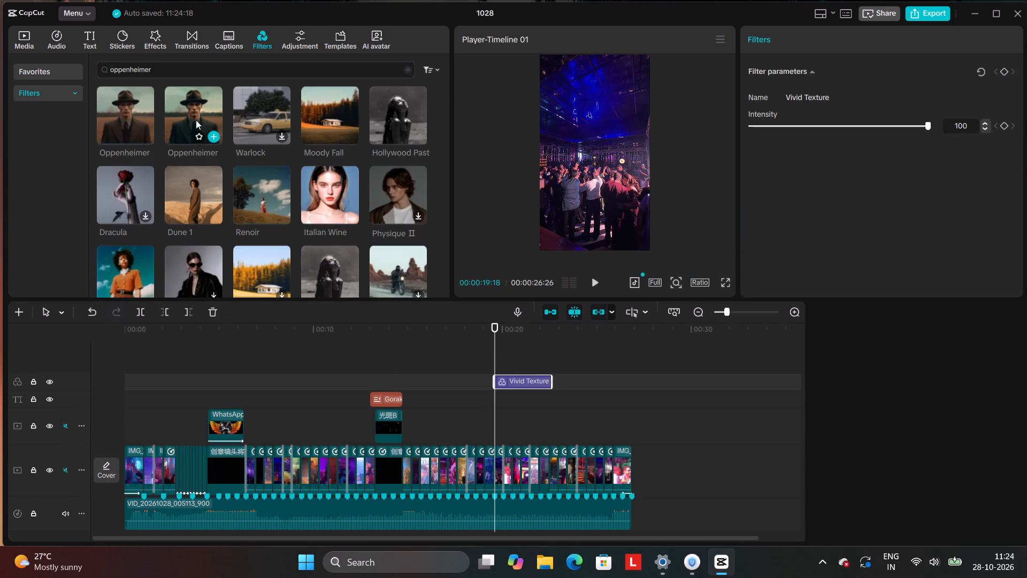
click(165, 121)
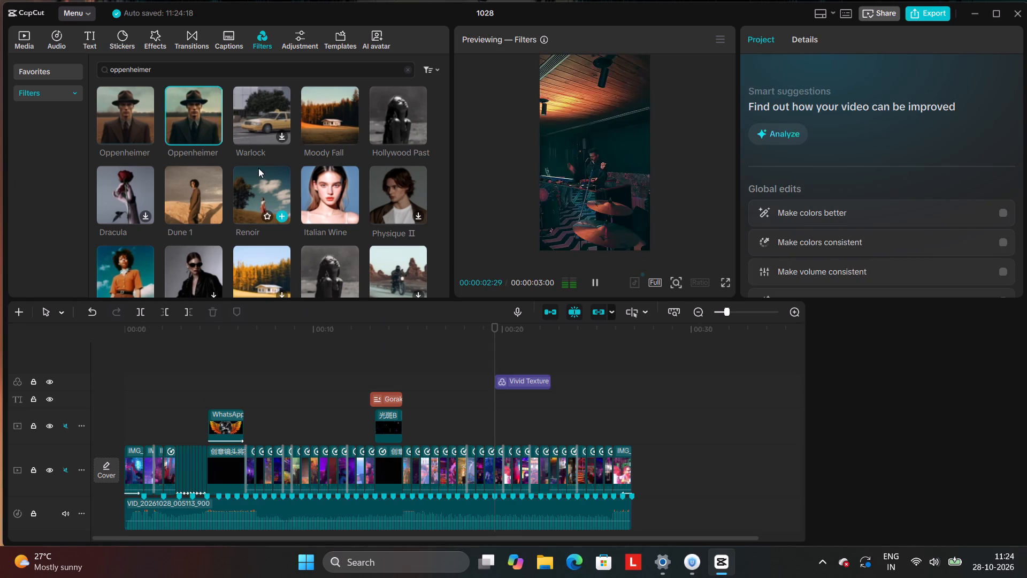
click(210, 136)
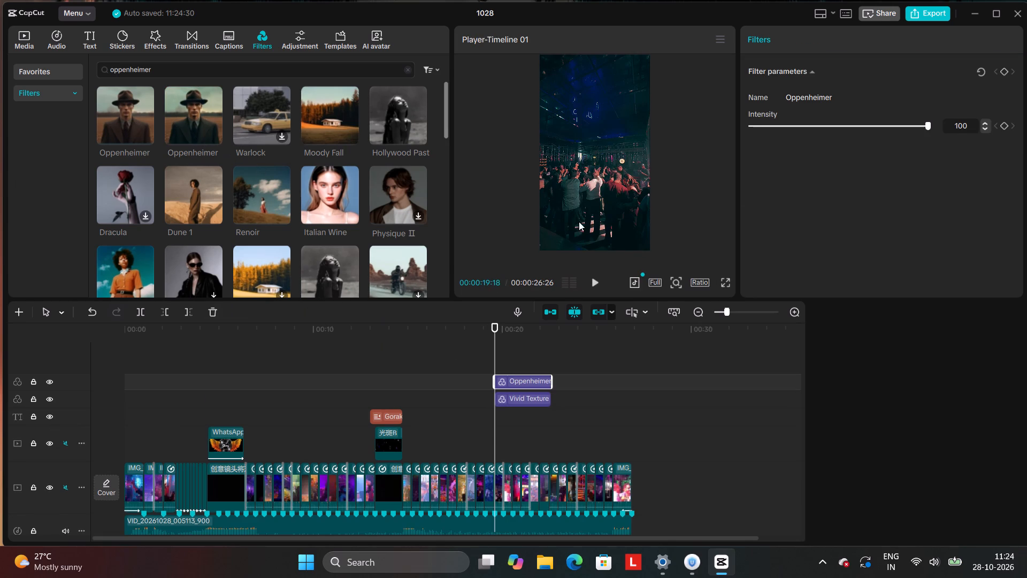
click(847, 123)
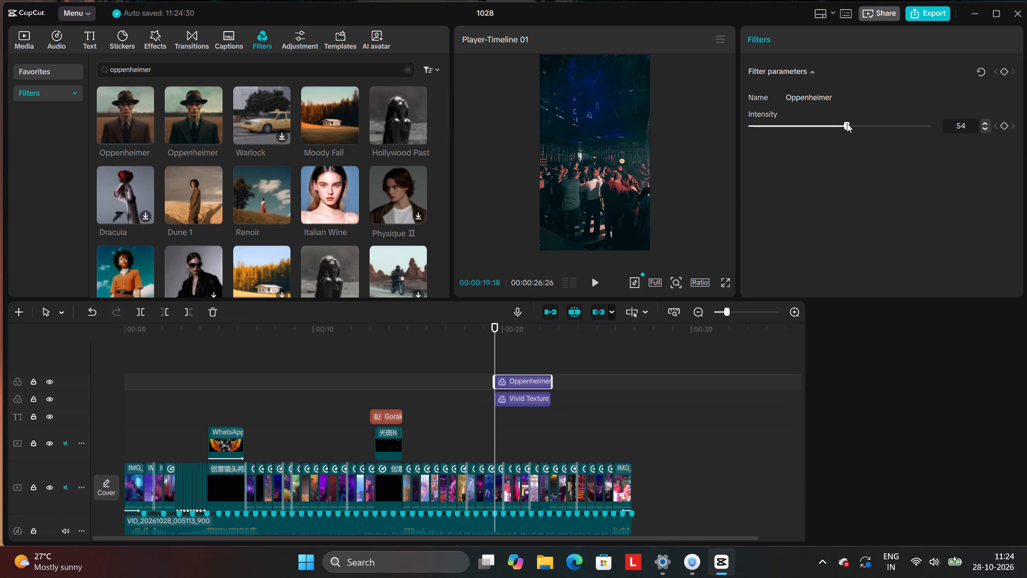
Extend the start of the Oppenheimer filter back to the beginning of the timeline.
drag(493, 379, 446, 383)
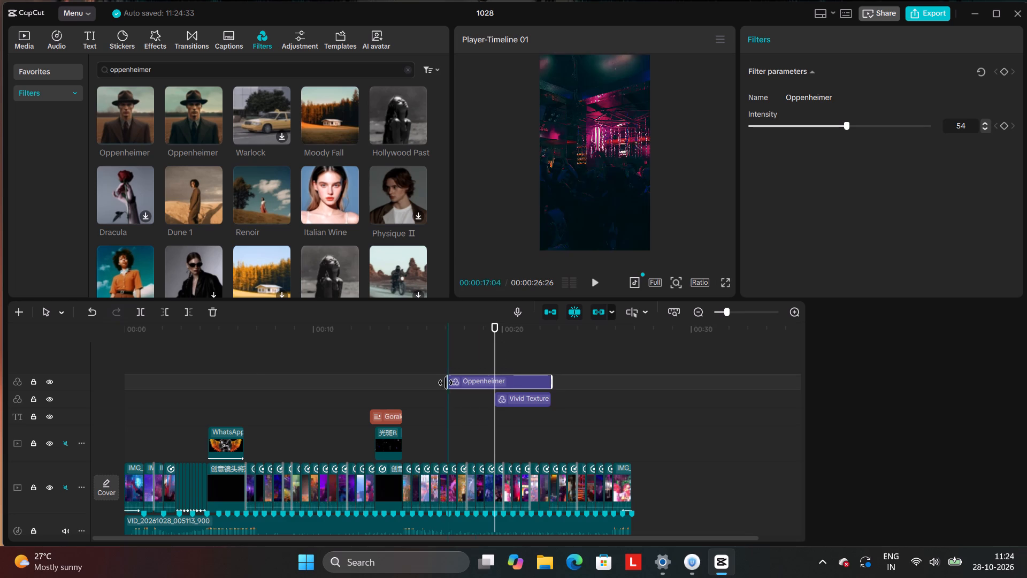
drag(446, 383, 109, 450)
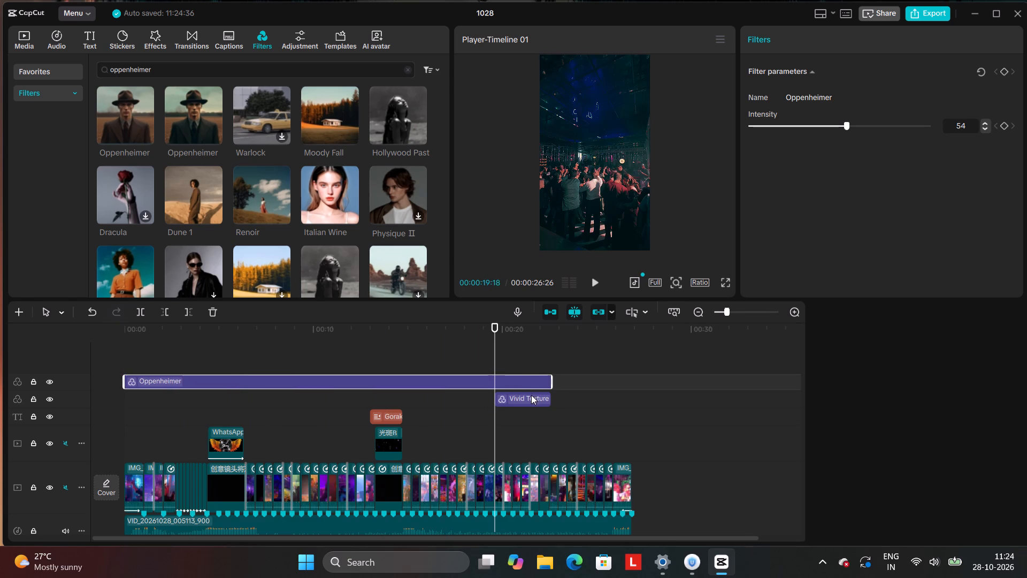
Extend the Vivid Texture filter in both directions so it covers the whole video.
click(531, 395)
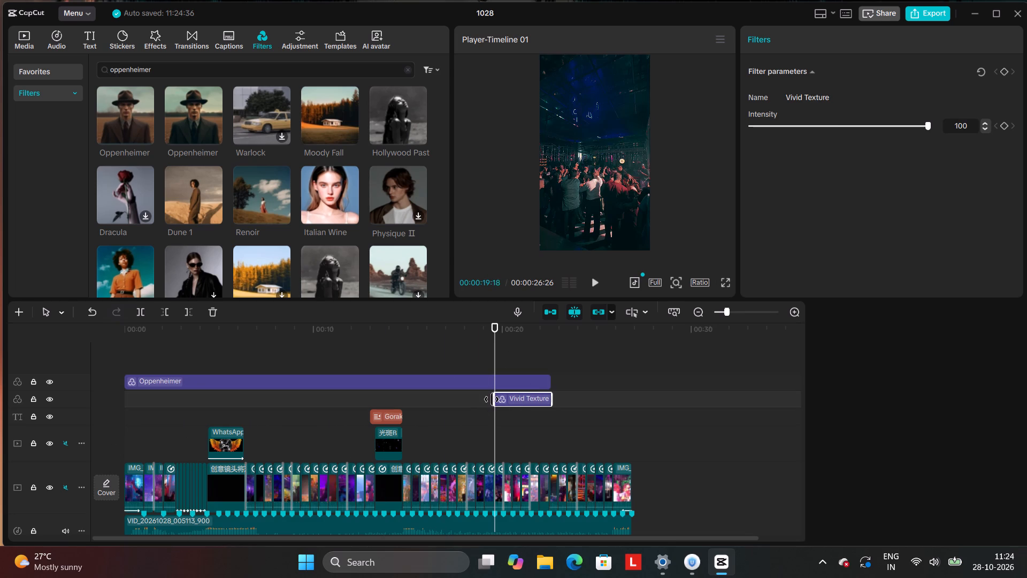
drag(492, 399, 111, 459)
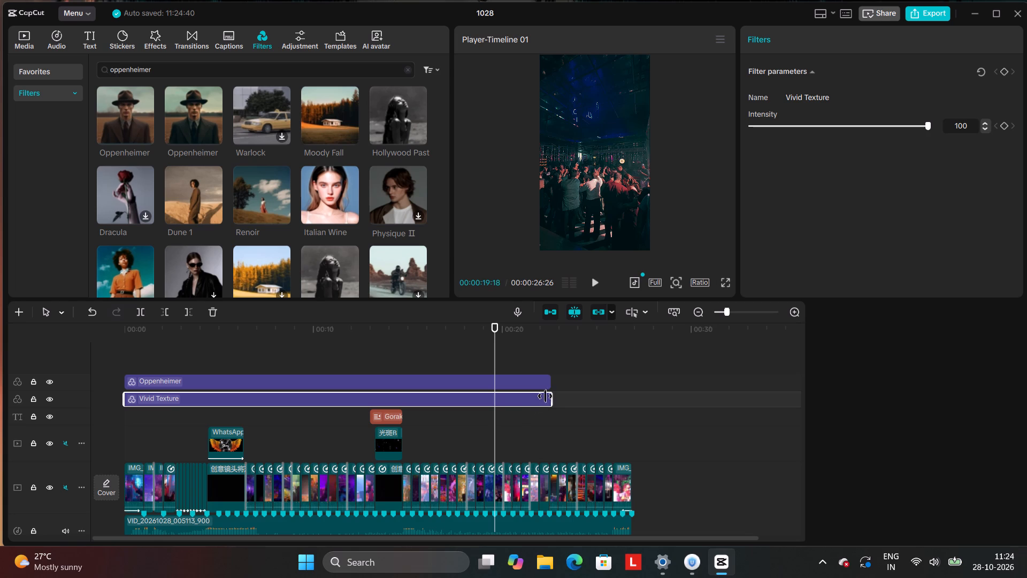
drag(550, 397, 618, 408)
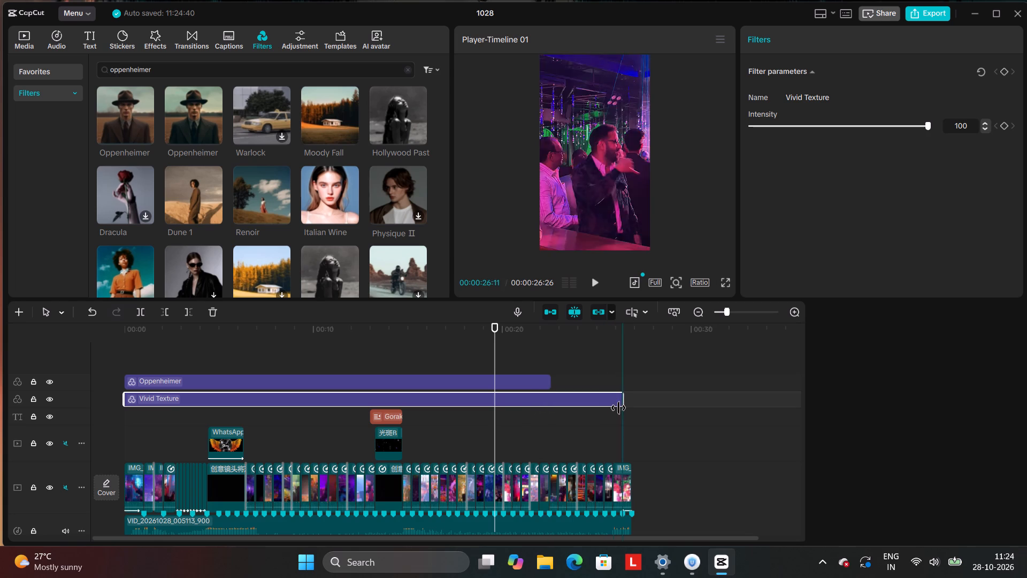
drag(618, 408, 632, 431)
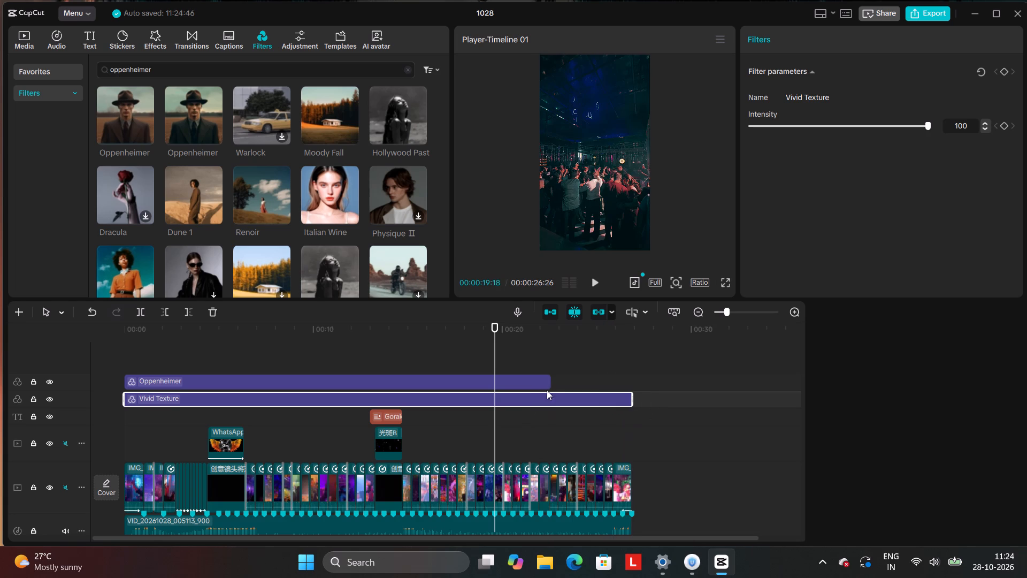
Extend the end of the Oppenheimer filter to the end of the video.
click(547, 382)
drag(549, 382, 569, 383)
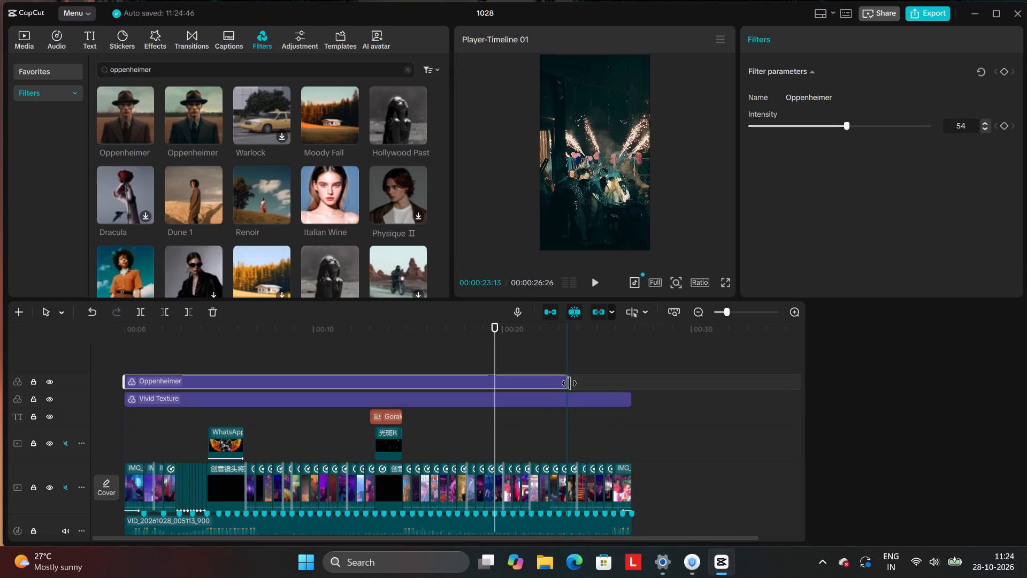
drag(569, 383, 630, 422)
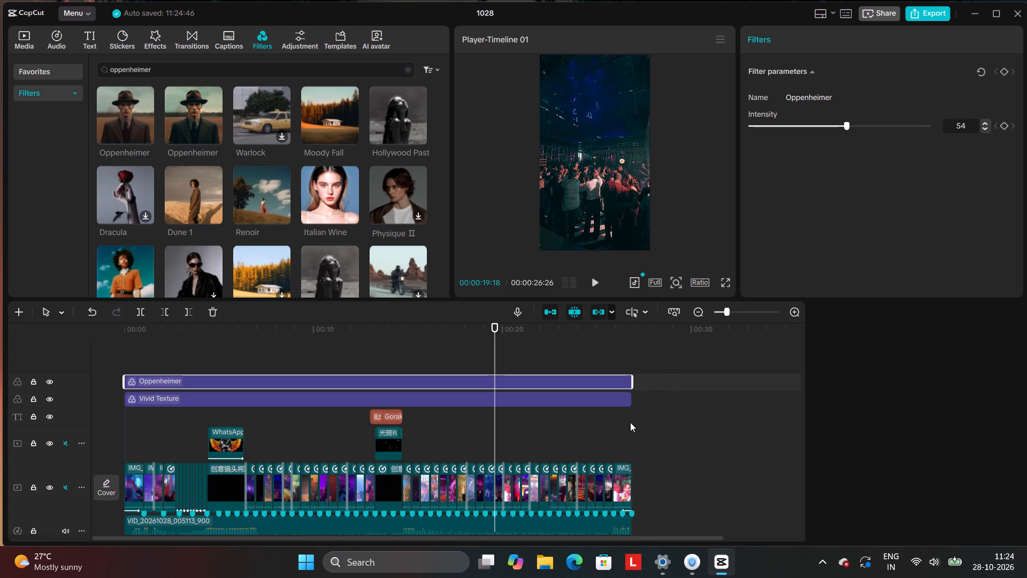
Play the whole video from the start in full screen to review the two filters, and exit full screen.
click(117, 355)
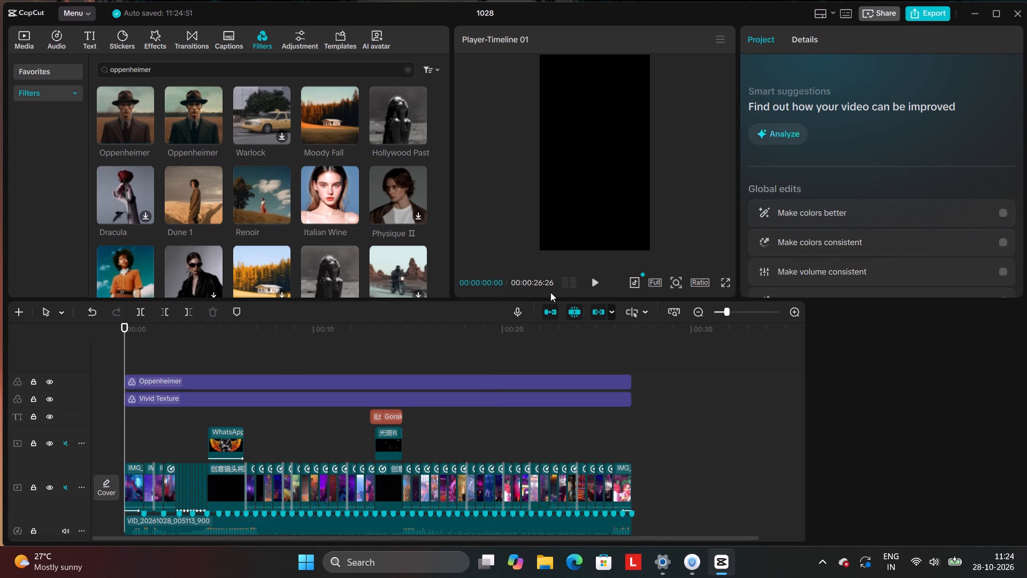
click(592, 283)
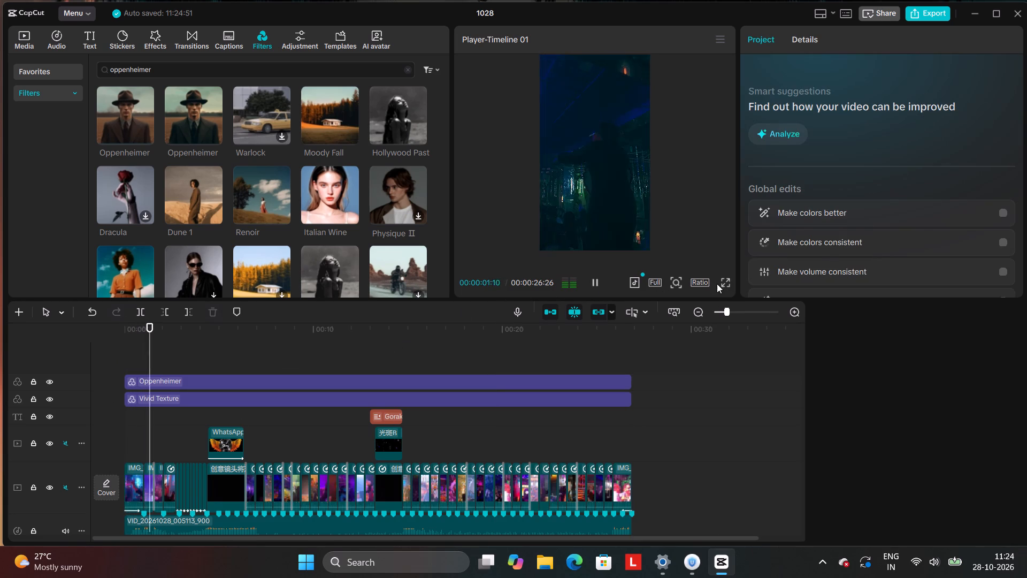
click(718, 283)
click(724, 282)
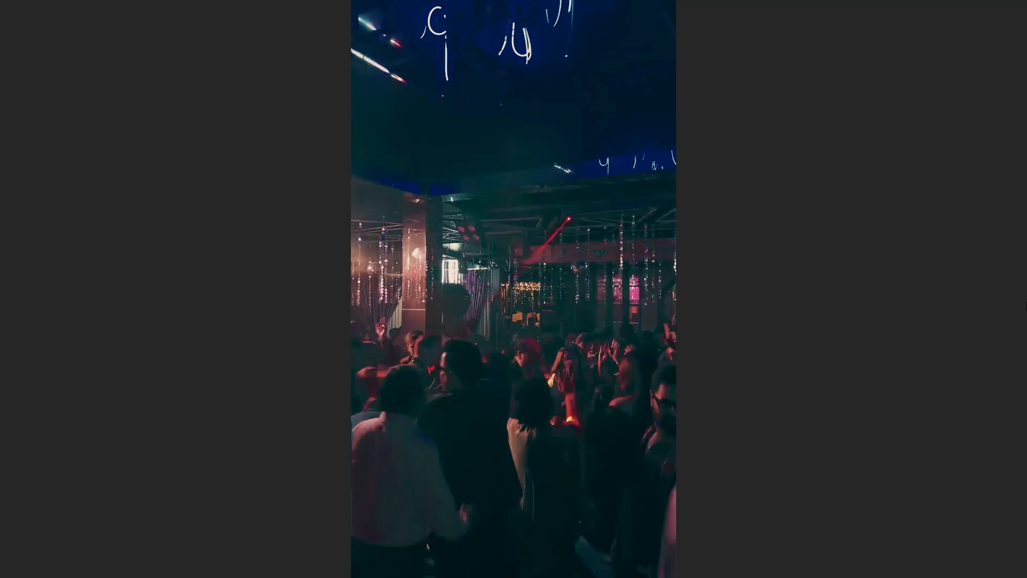
click(661, 431)
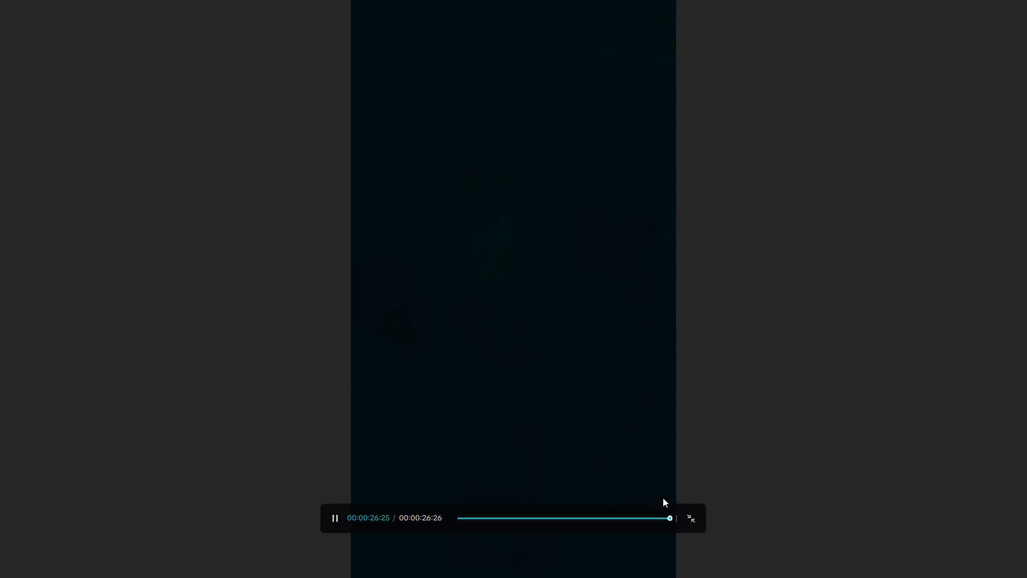
click(683, 519)
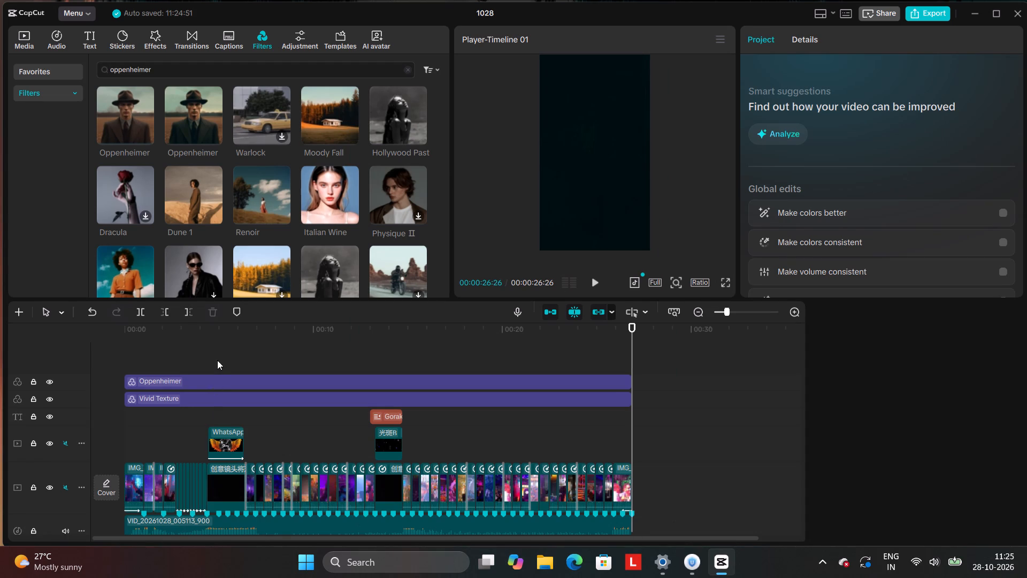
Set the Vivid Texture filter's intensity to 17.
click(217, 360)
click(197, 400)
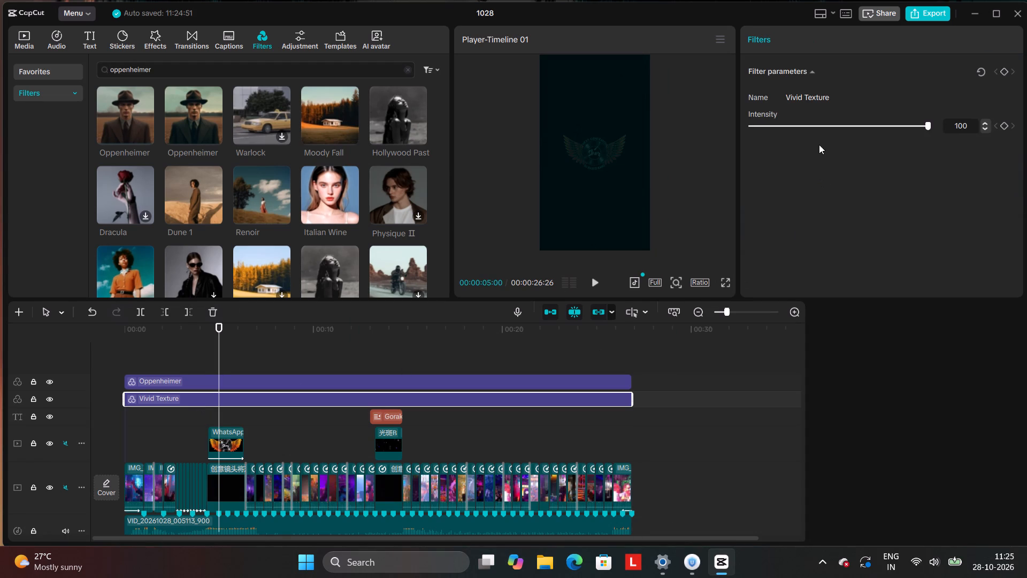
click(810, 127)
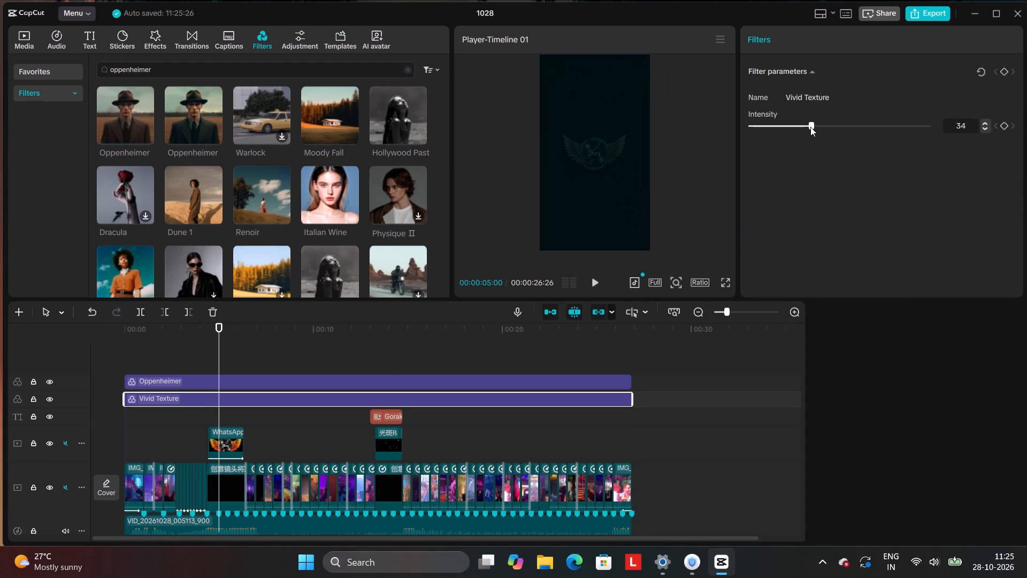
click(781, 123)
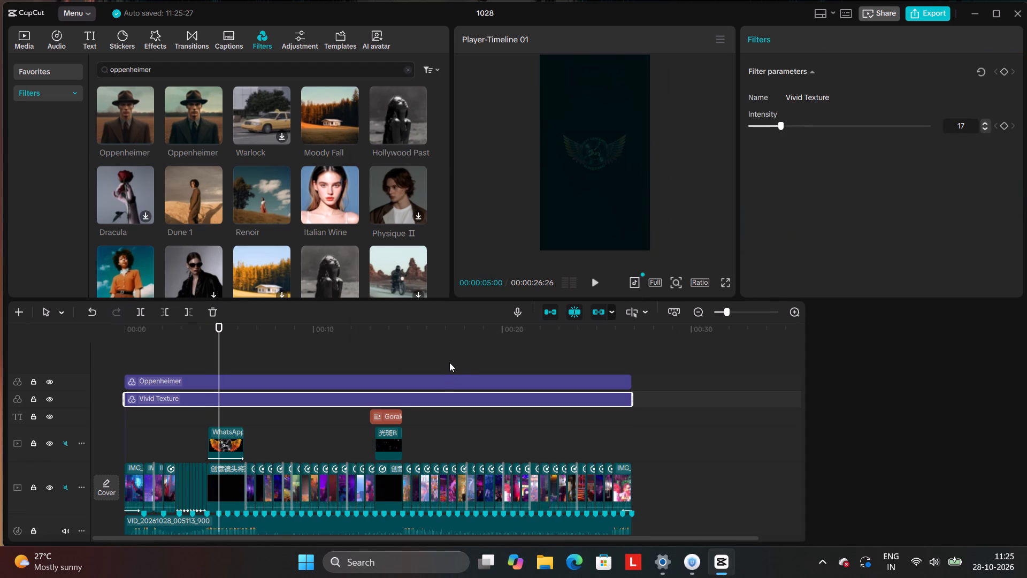
Search the filters for "backligh", add Backlight Fix at about 17 s on the timeline, and set its intensity to 27.
click(449, 362)
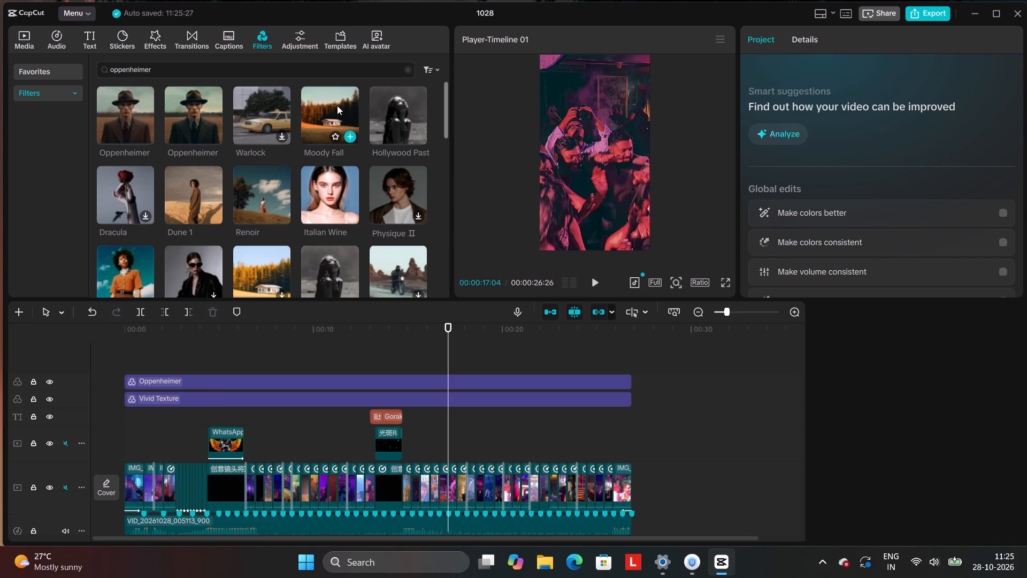
click(296, 71)
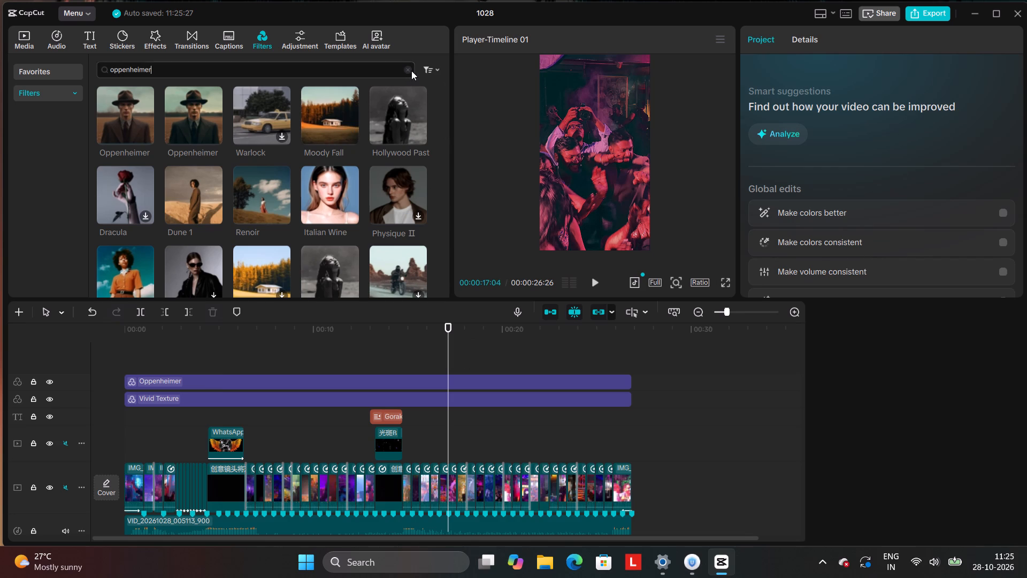
click(411, 71)
click(387, 75)
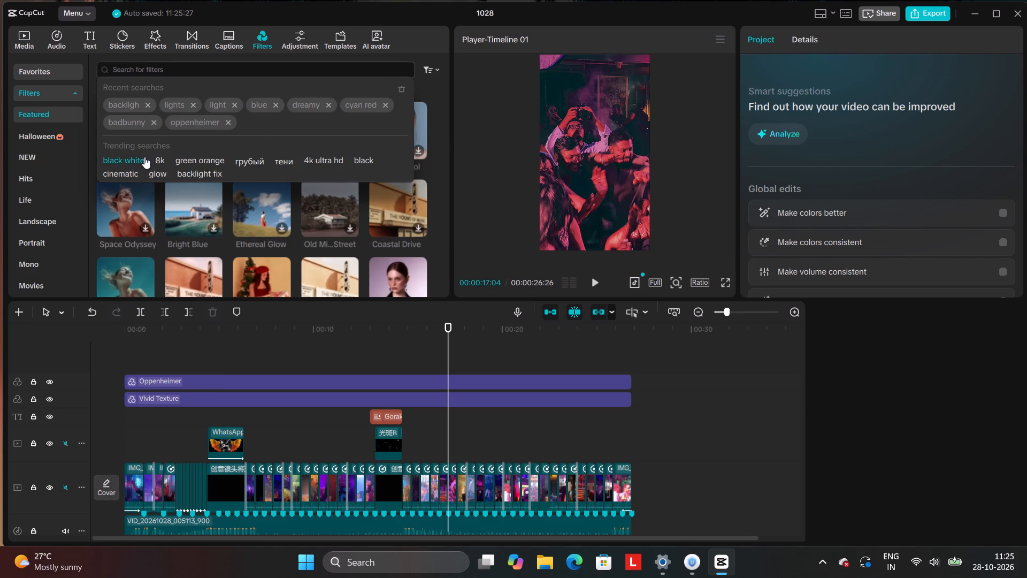
click(138, 108)
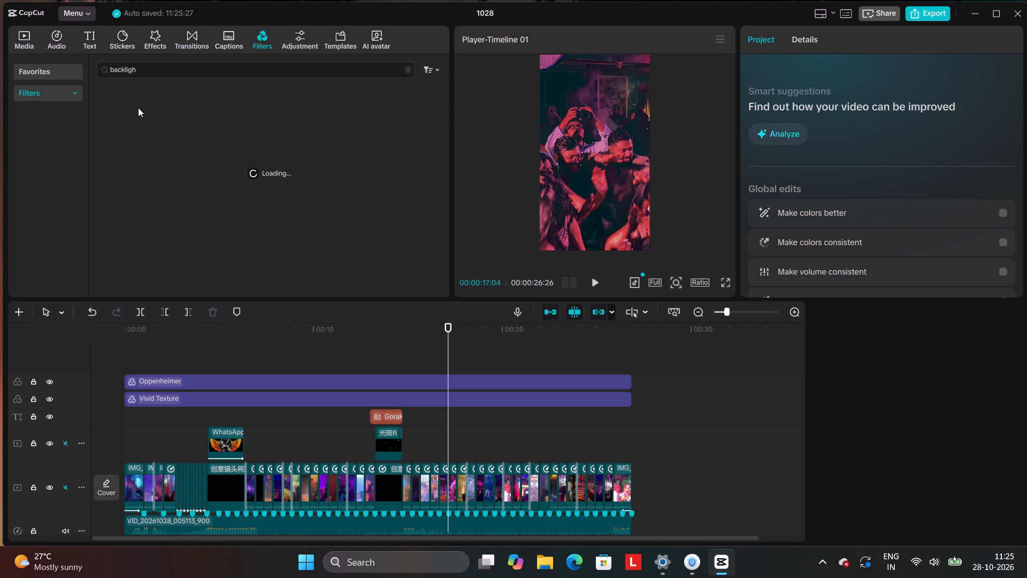
click(129, 105)
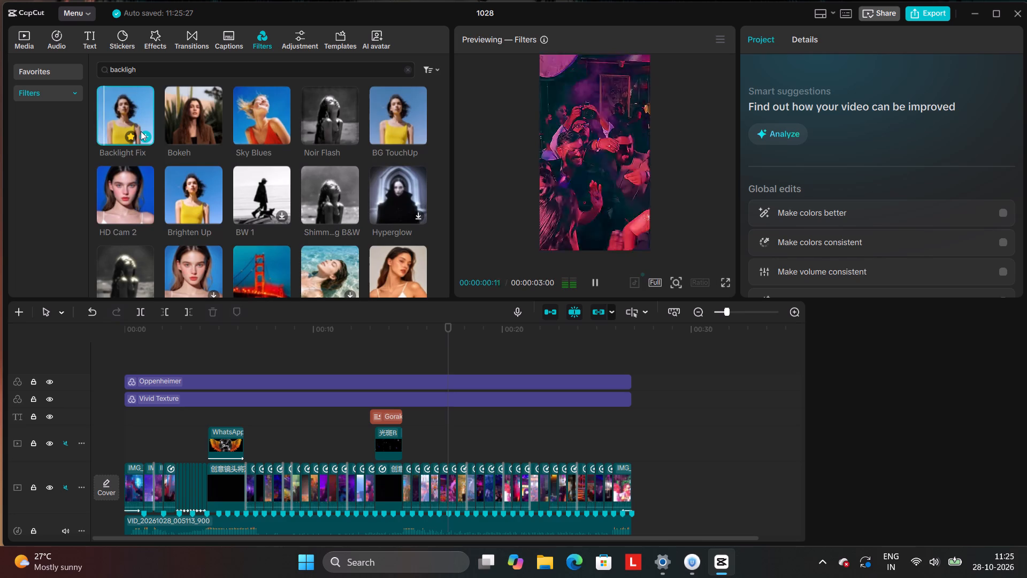
click(142, 134)
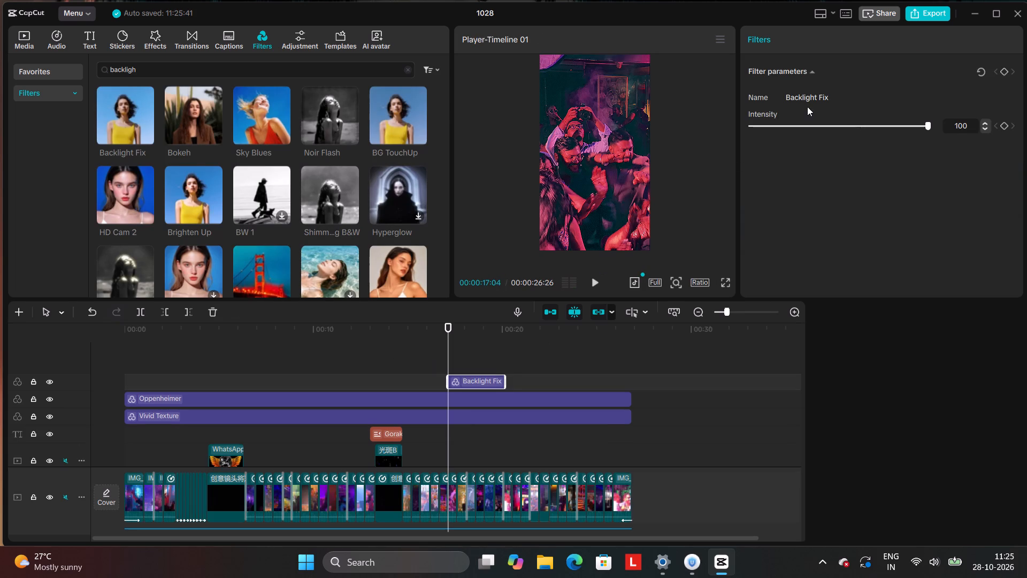
click(810, 124)
click(799, 125)
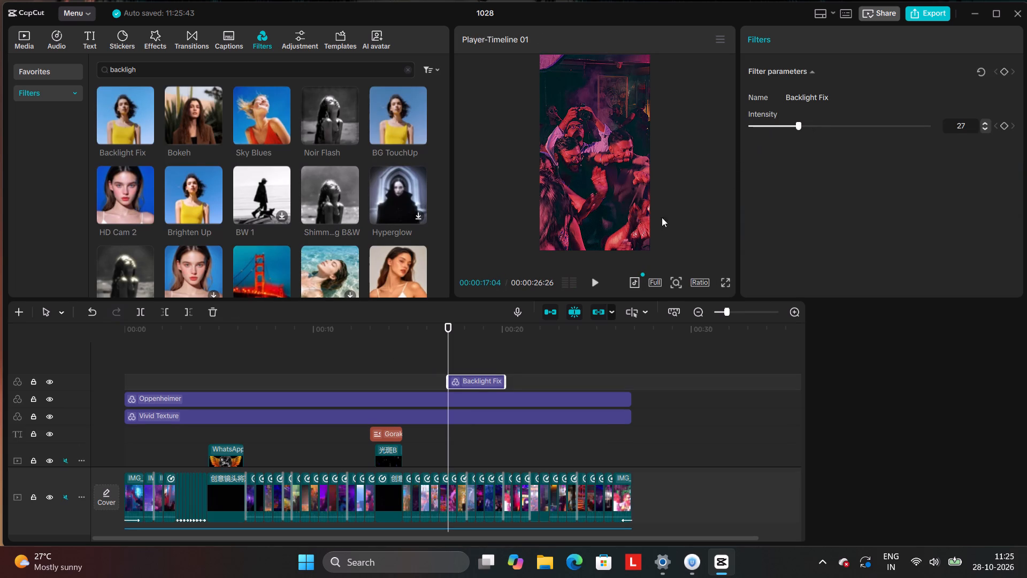
Extend the Backlight Fix filter in both directions so it covers the whole video.
click(508, 381)
drag(501, 381, 627, 367)
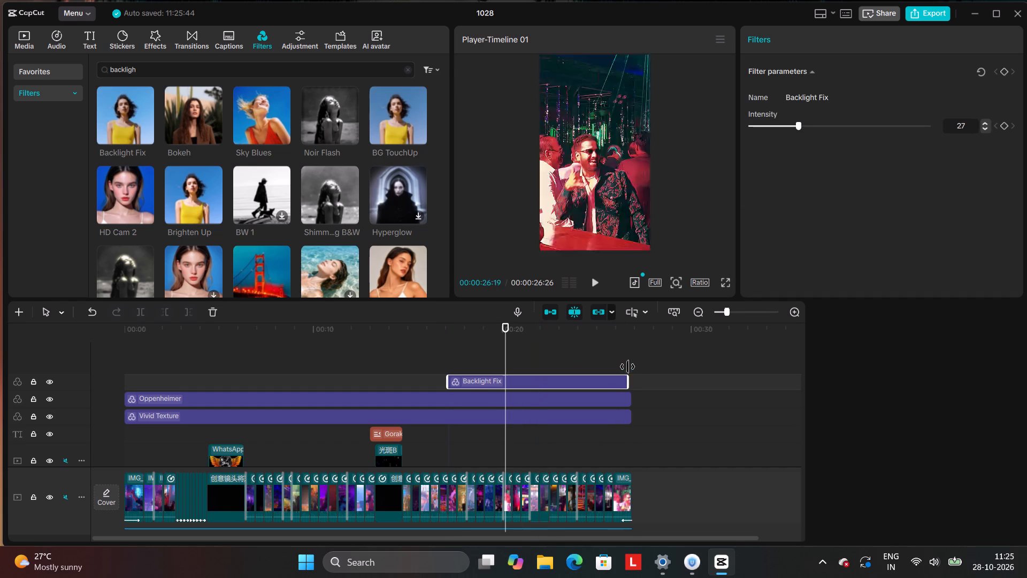
drag(627, 367, 629, 367)
drag(448, 378, 90, 392)
click(117, 340)
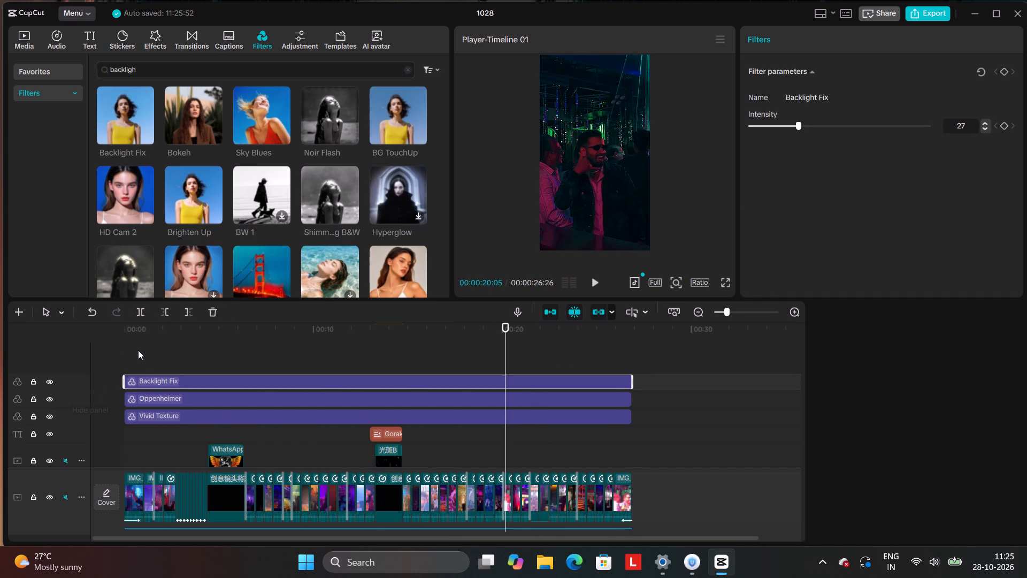
Play the opening seconds of the video to review the look of the combined filters.
click(138, 350)
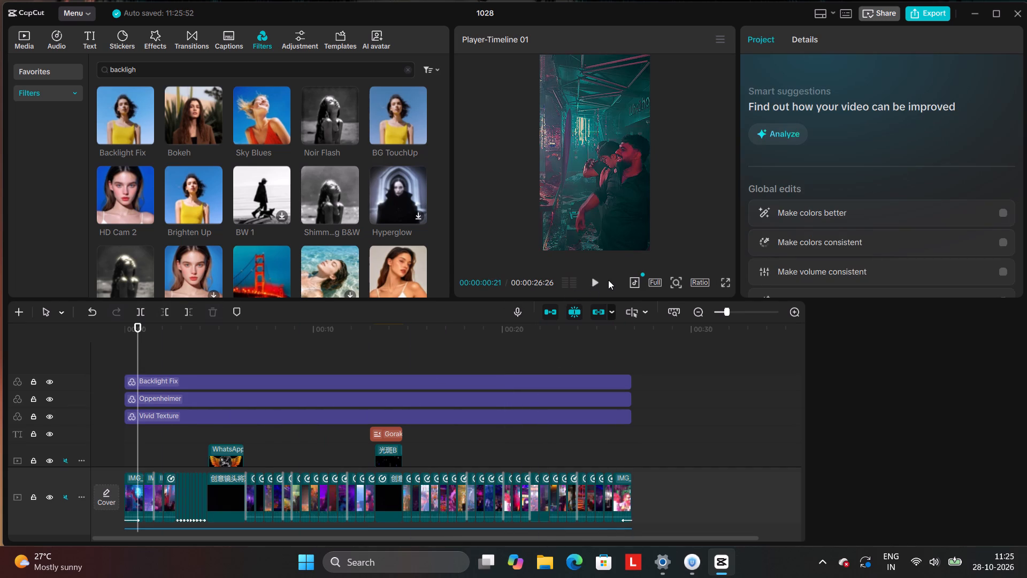
click(608, 280)
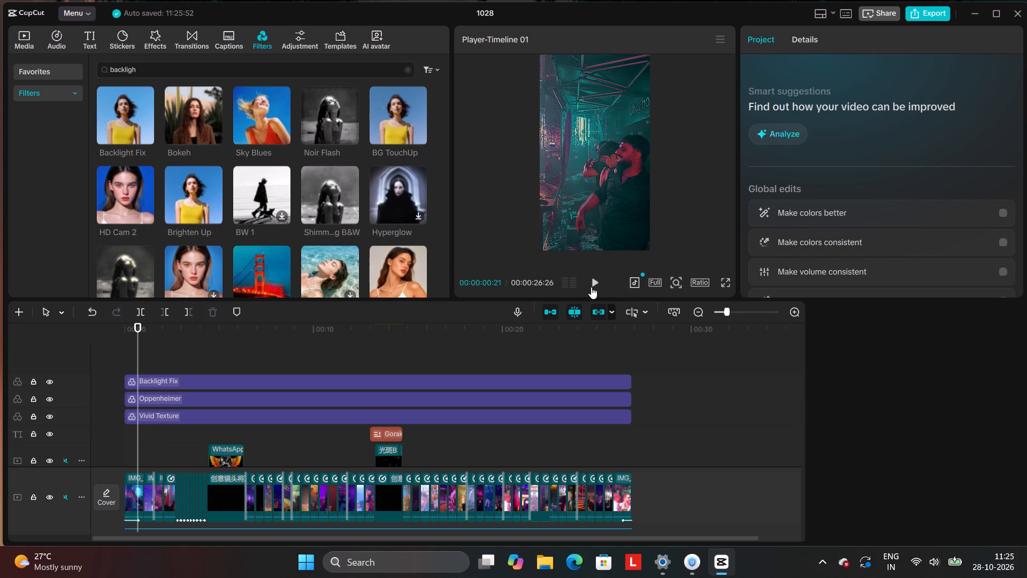
click(592, 287)
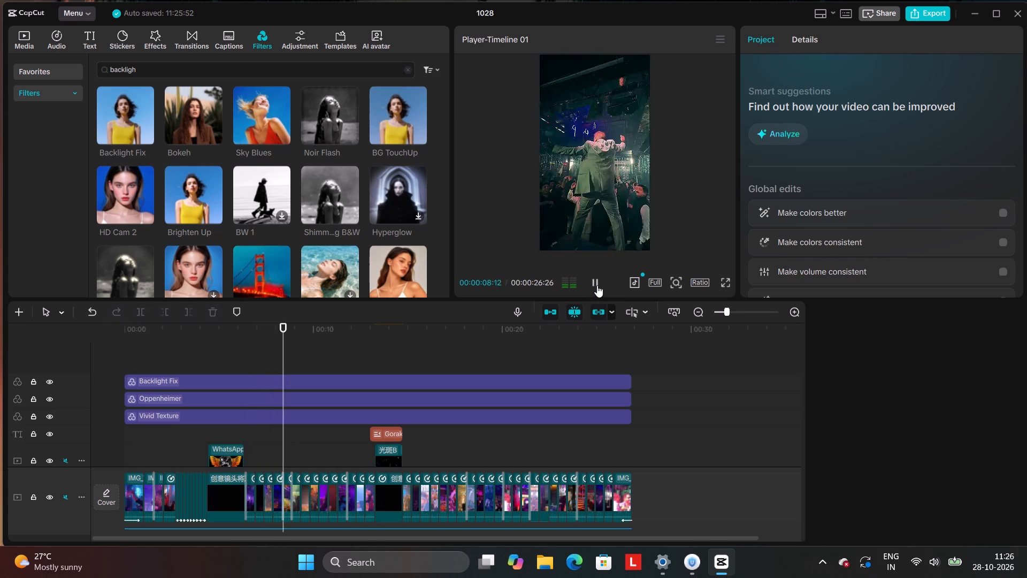
click(144, 361)
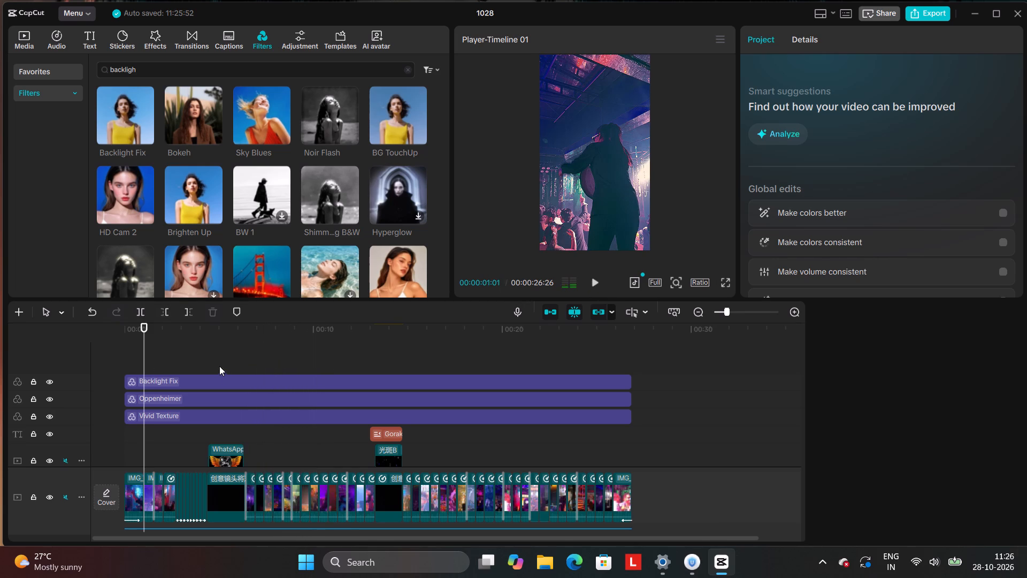
Delete the Vivid Texture filter from the timeline.
click(219, 415)
right_click(219, 415)
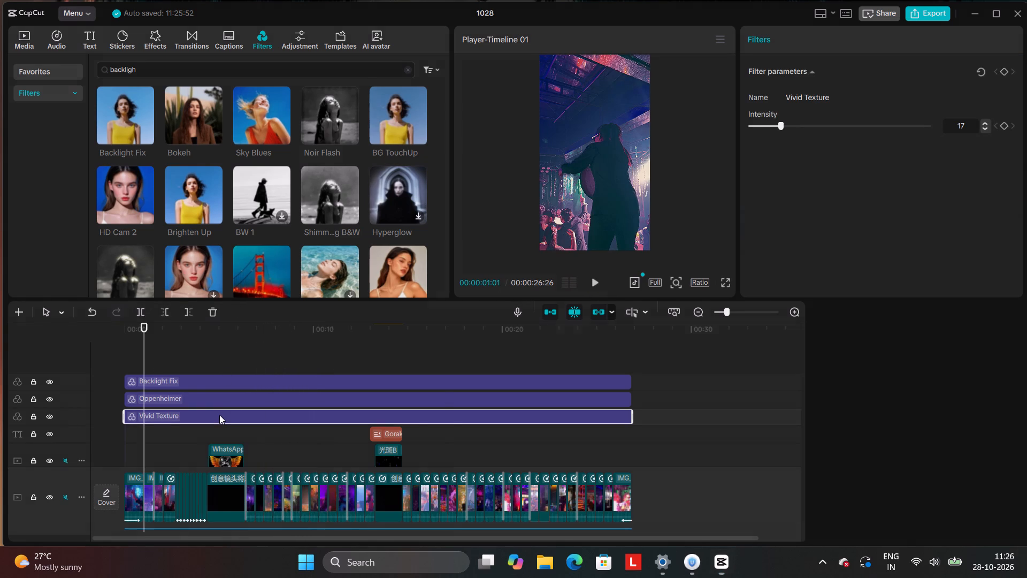
click(266, 352)
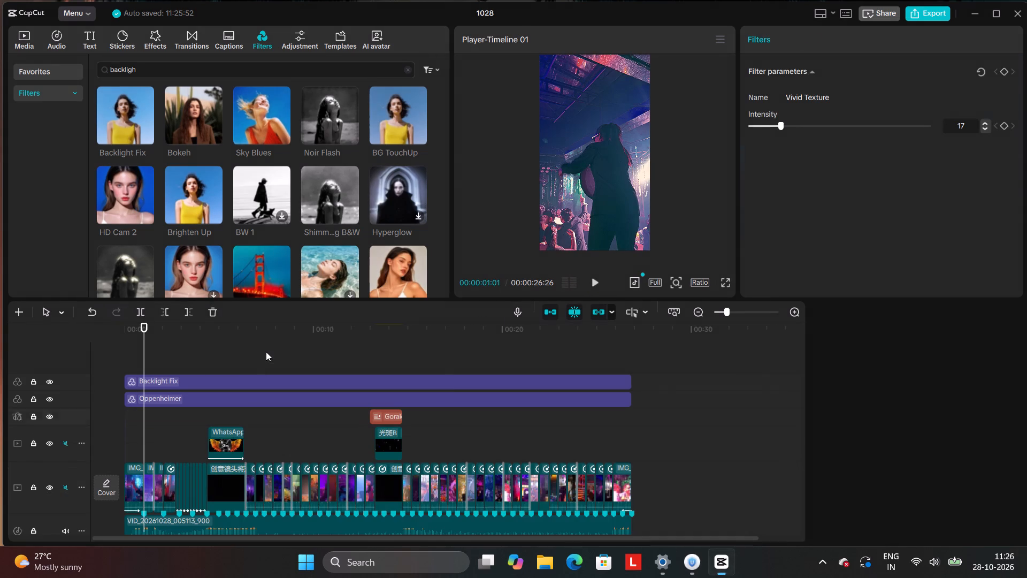
Set the Oppenheimer filter's intensity to 23.
click(543, 396)
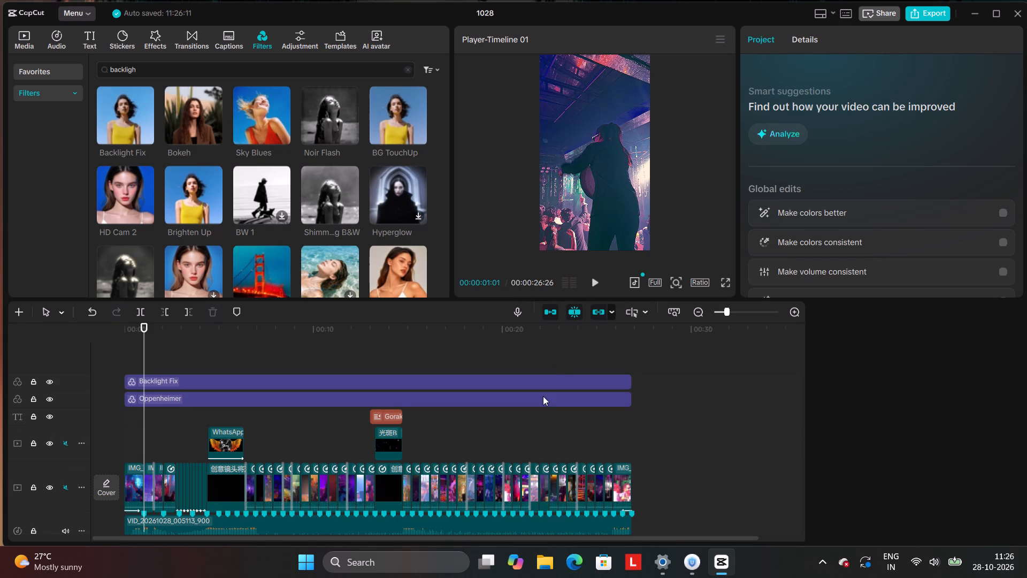
click(806, 126)
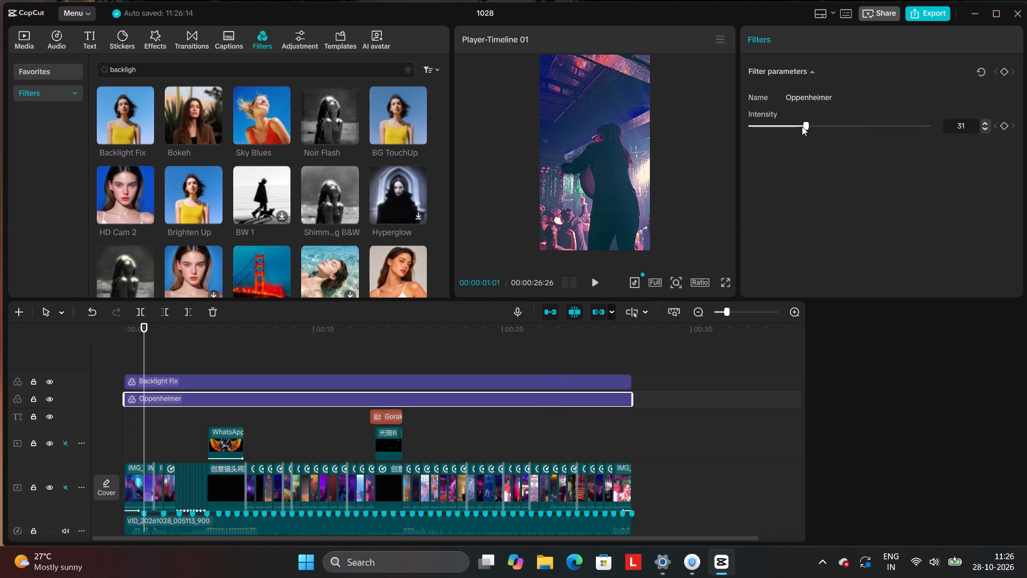
click(792, 126)
Play the opening part, then review the video in full screen from about 3.5 s and exit full screen.
click(599, 273)
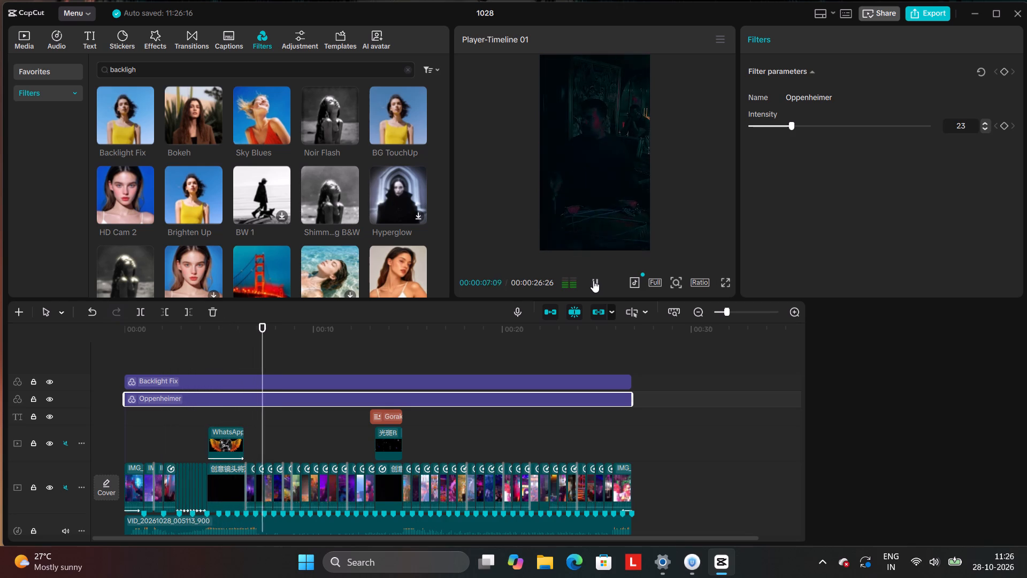
click(593, 280)
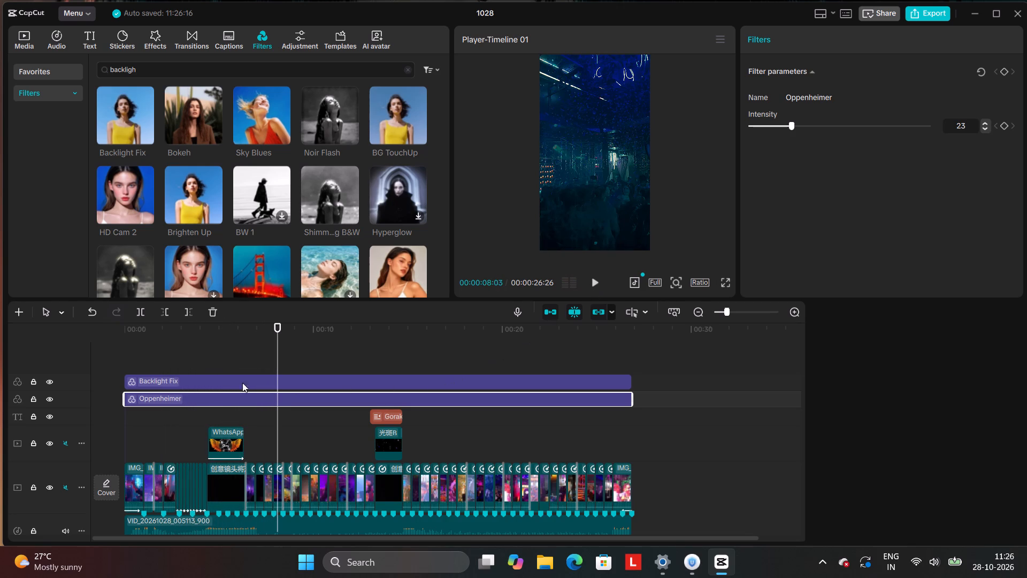
click(188, 366)
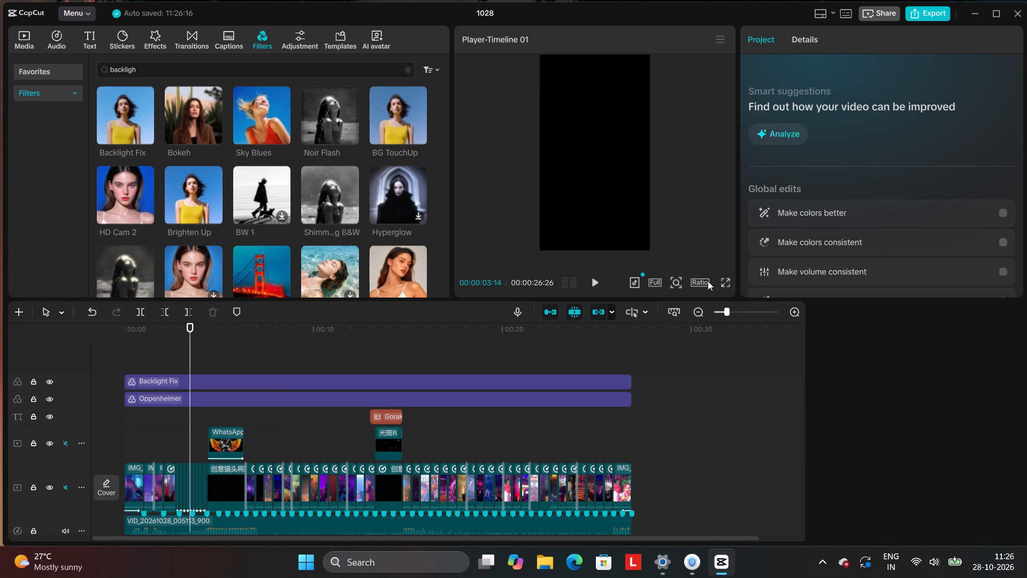
click(721, 280)
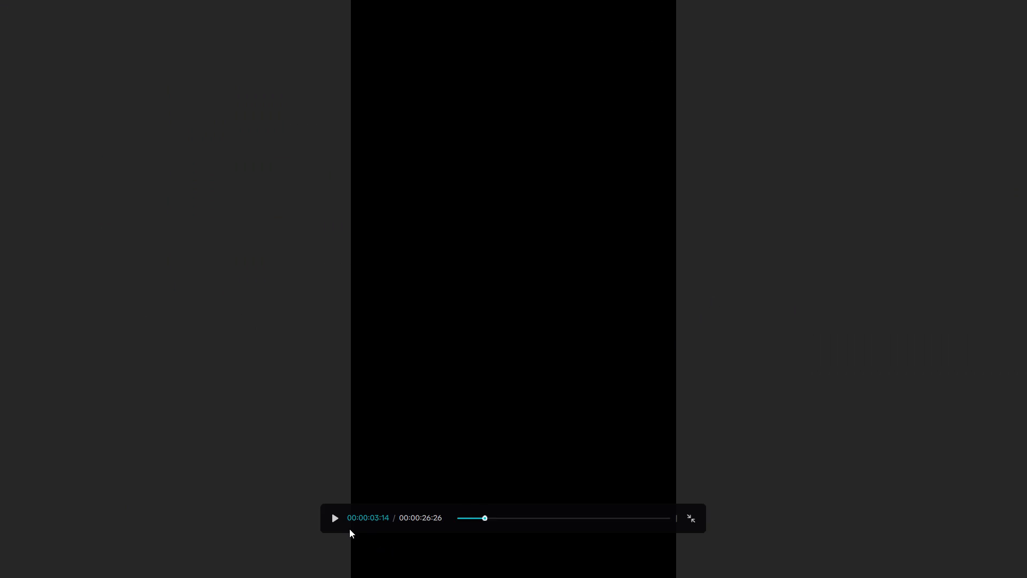
click(342, 520)
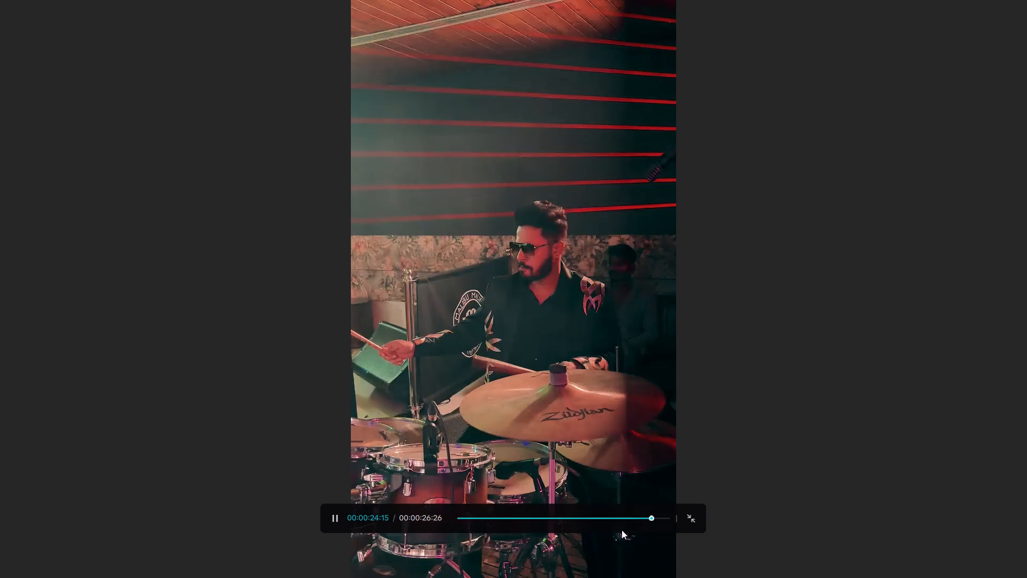
click(694, 516)
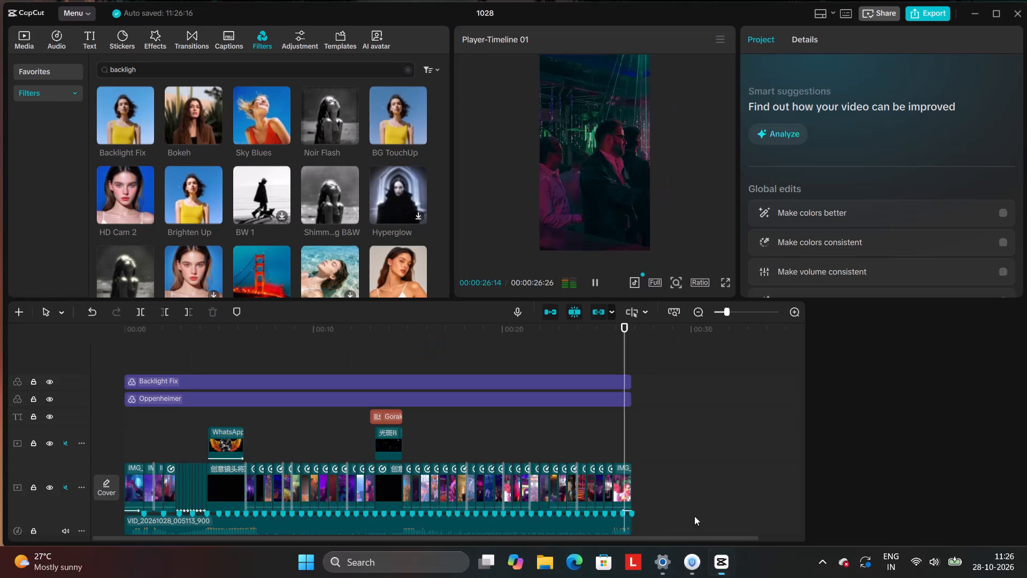
Preview the Brighten Up, HD Cam 2 and Sky Blues filters, and add Brighten Up at about 2 s on the timeline.
click(162, 354)
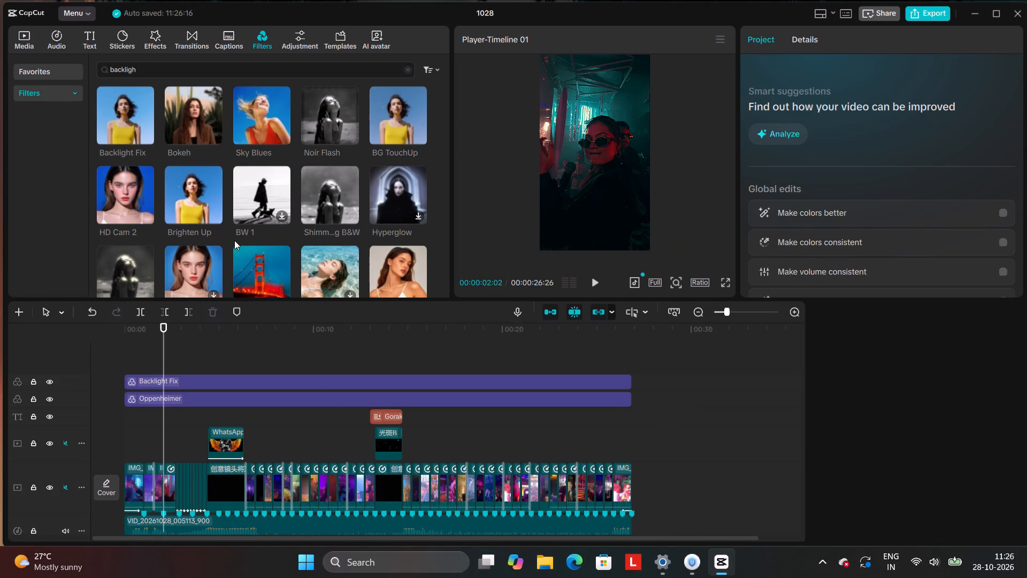
click(204, 201)
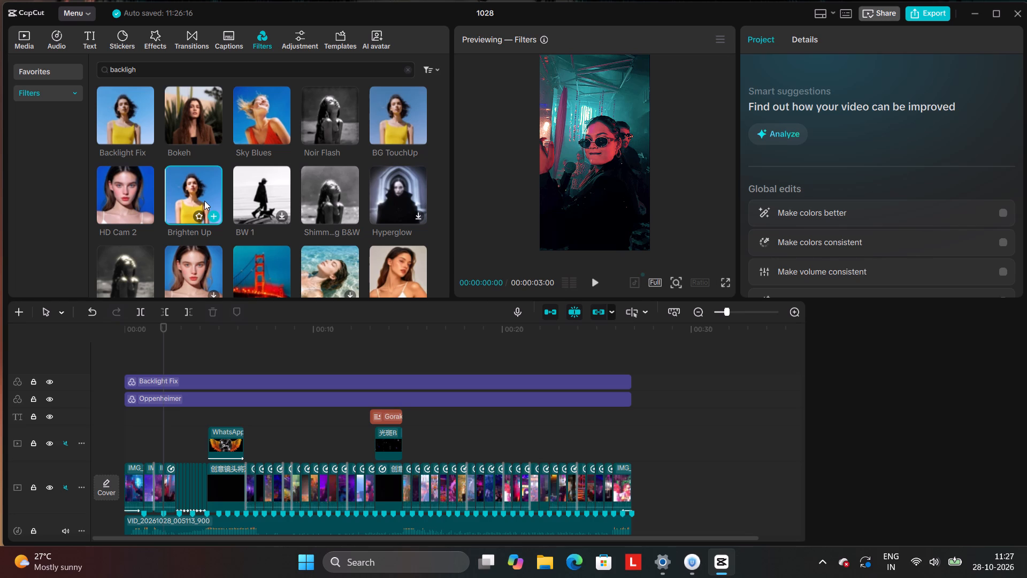
click(120, 180)
click(172, 181)
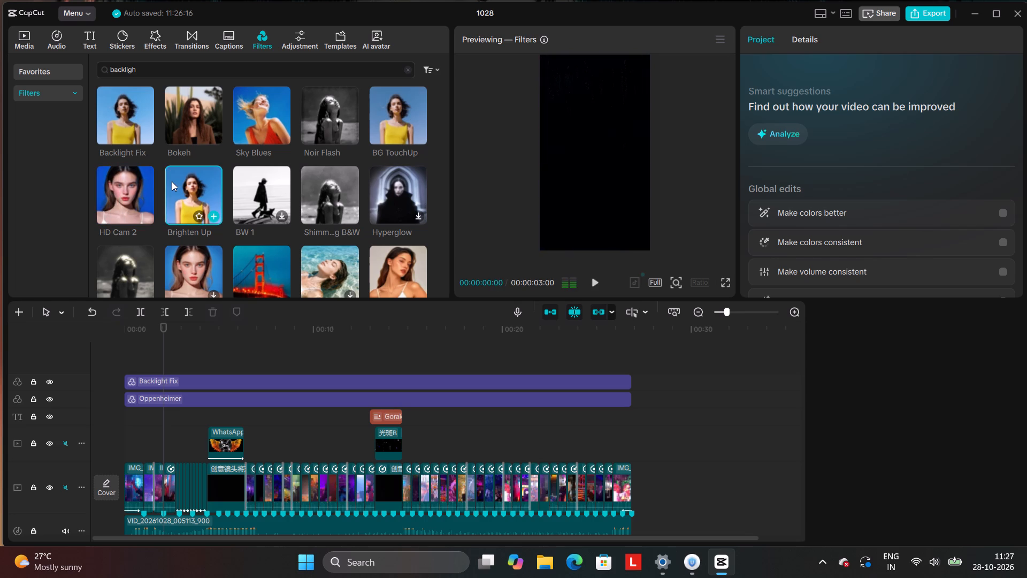
click(254, 113)
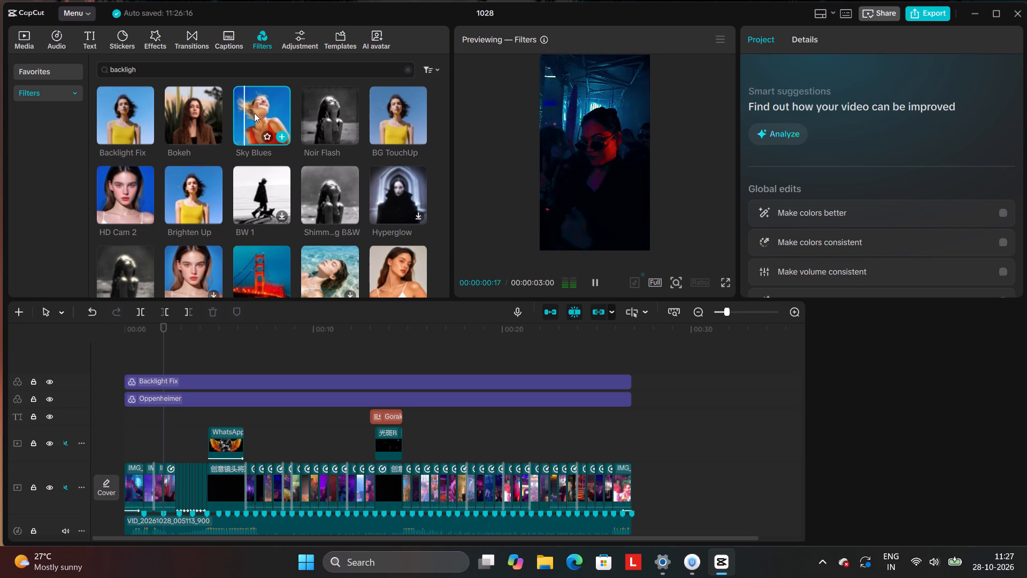
click(183, 195)
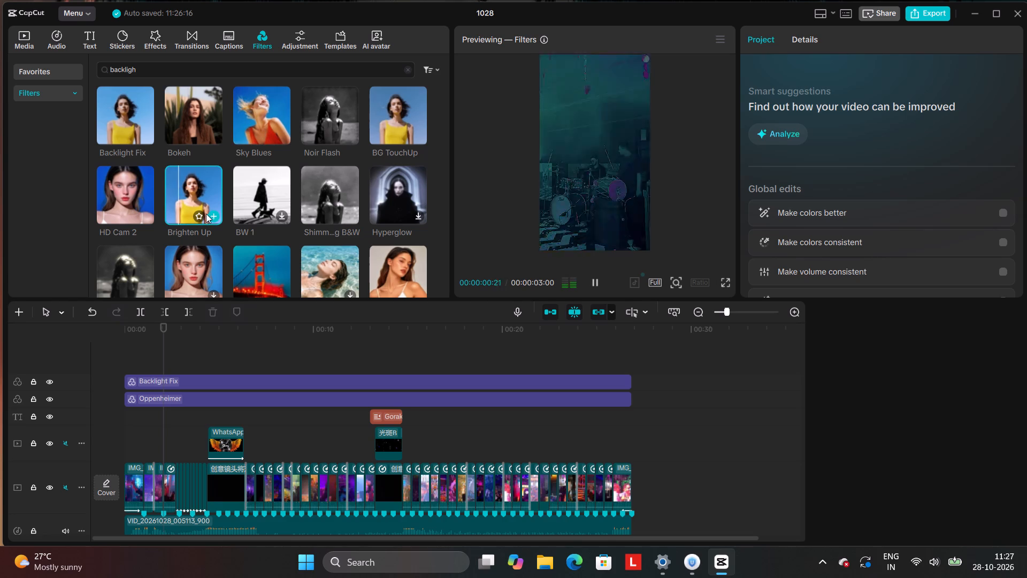
click(210, 214)
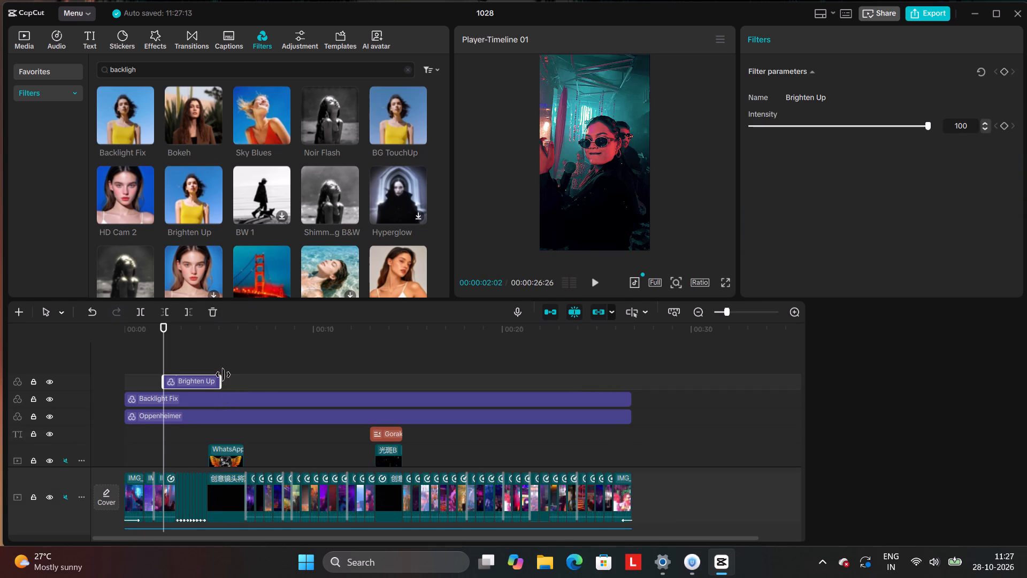
Stretch the Brighten Up filter at both ends so it spans the whole video, matching the other filters.
drag(221, 379, 630, 376)
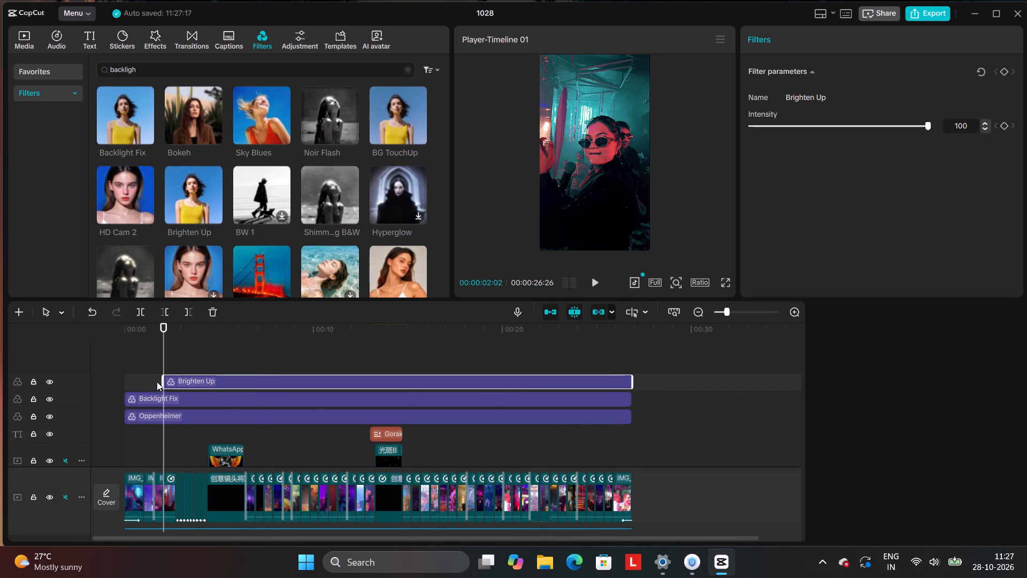
drag(160, 380, 134, 386)
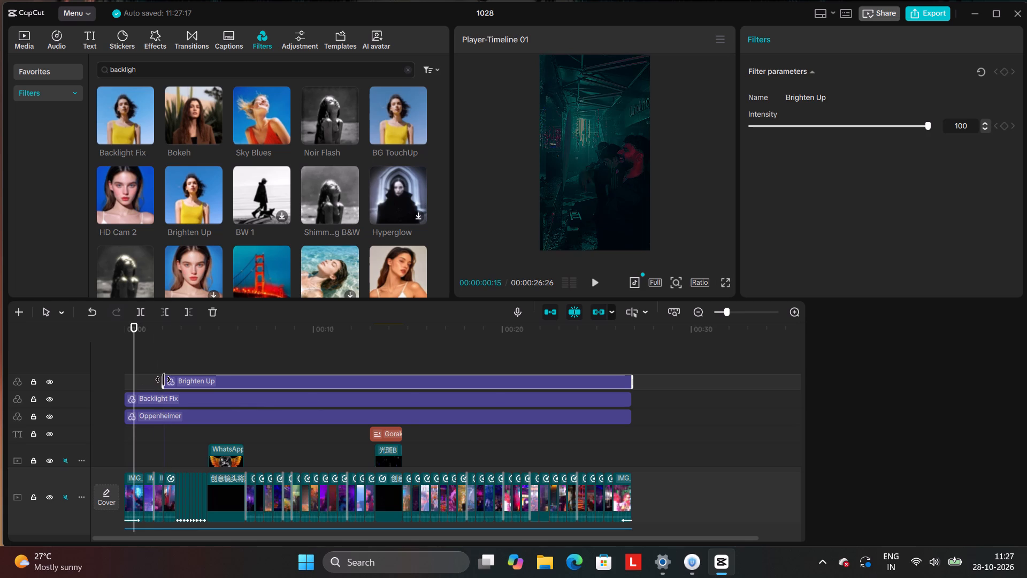
drag(163, 379, 93, 403)
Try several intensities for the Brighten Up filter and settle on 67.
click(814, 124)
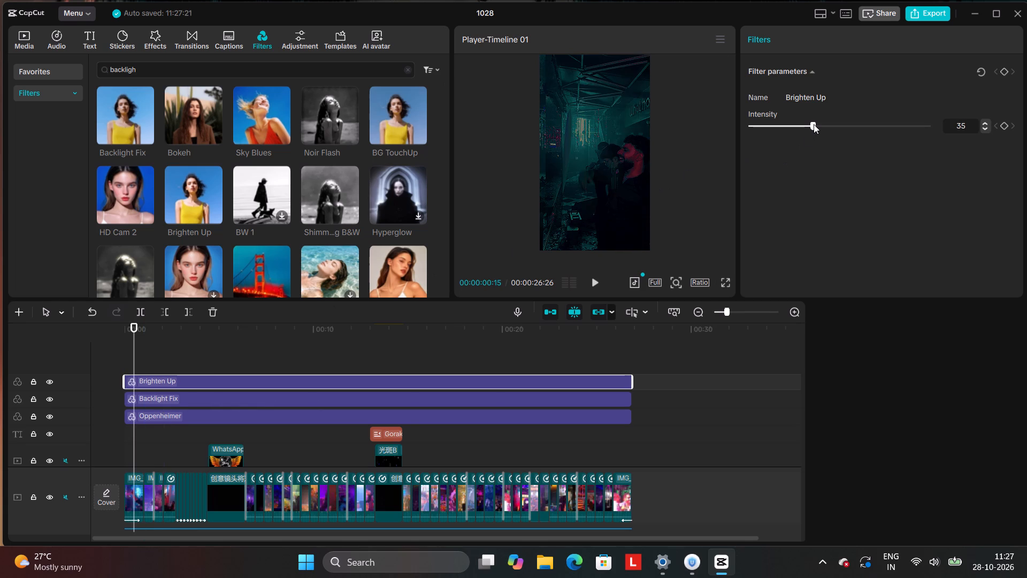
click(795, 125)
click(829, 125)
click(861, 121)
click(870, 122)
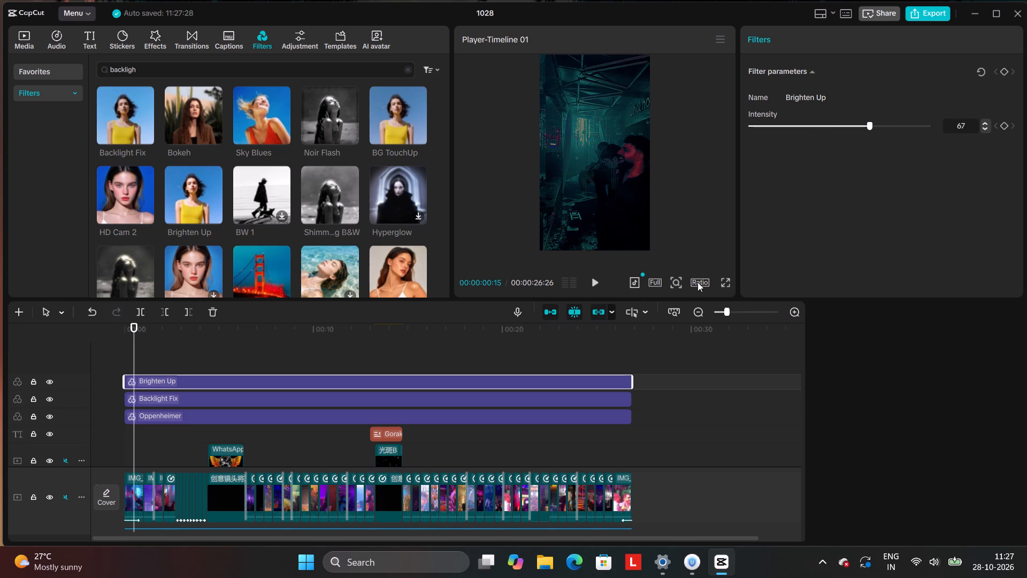
Review the video from the start in full screen, exit, pause playback and scrub back to about 9 s.
click(725, 276)
click(727, 282)
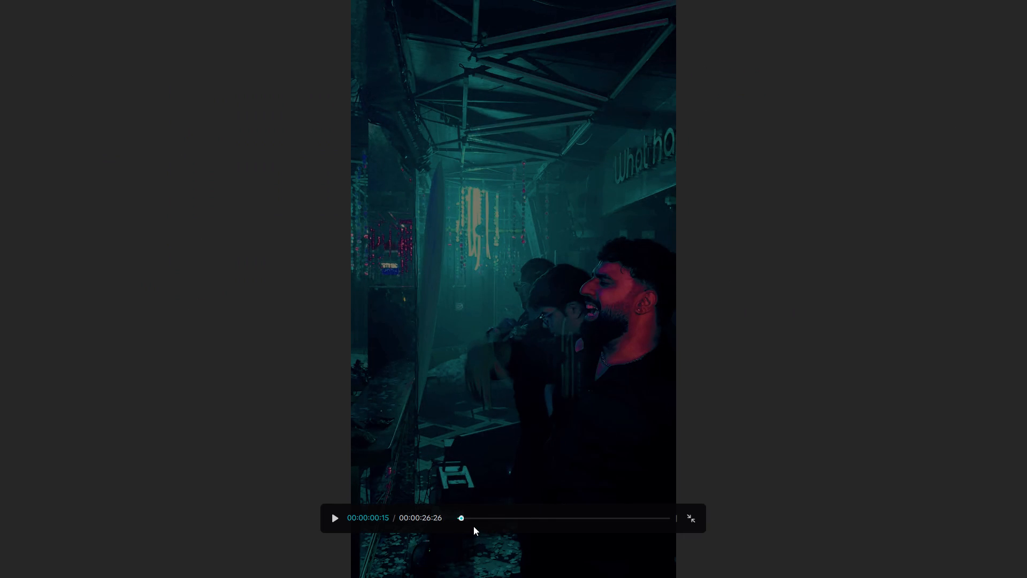
drag(466, 516, 392, 538)
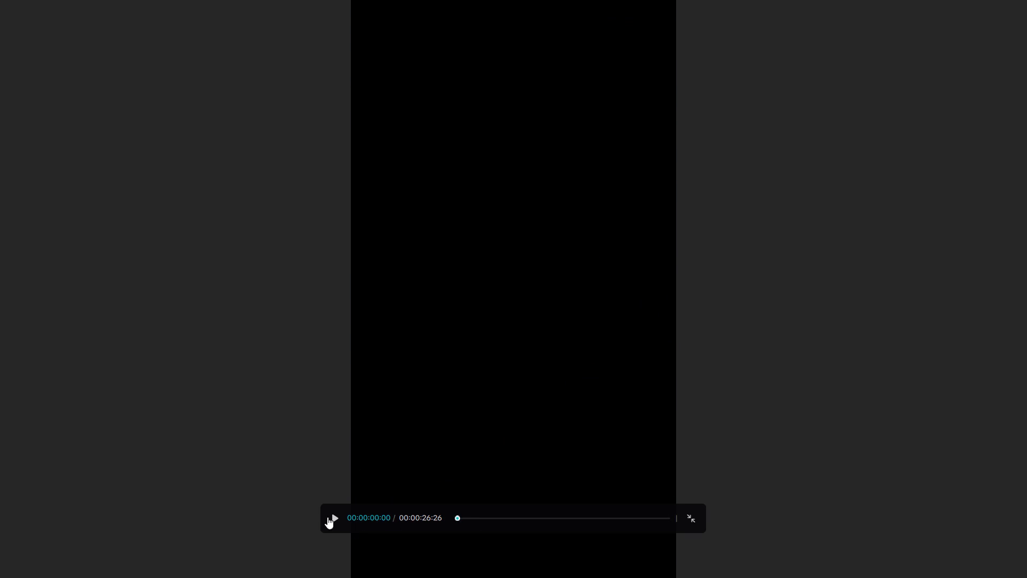
click(327, 517)
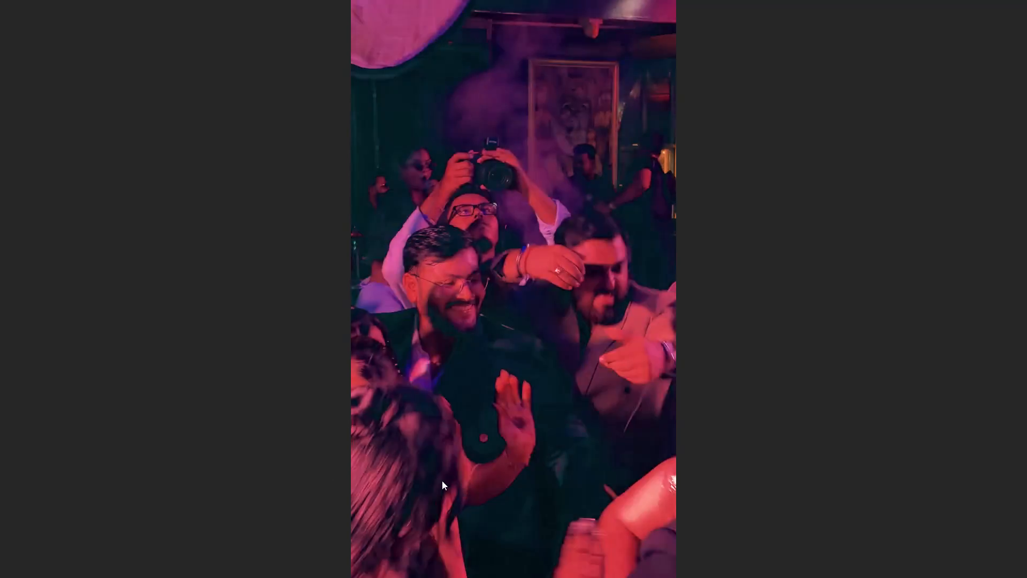
click(554, 498)
click(695, 516)
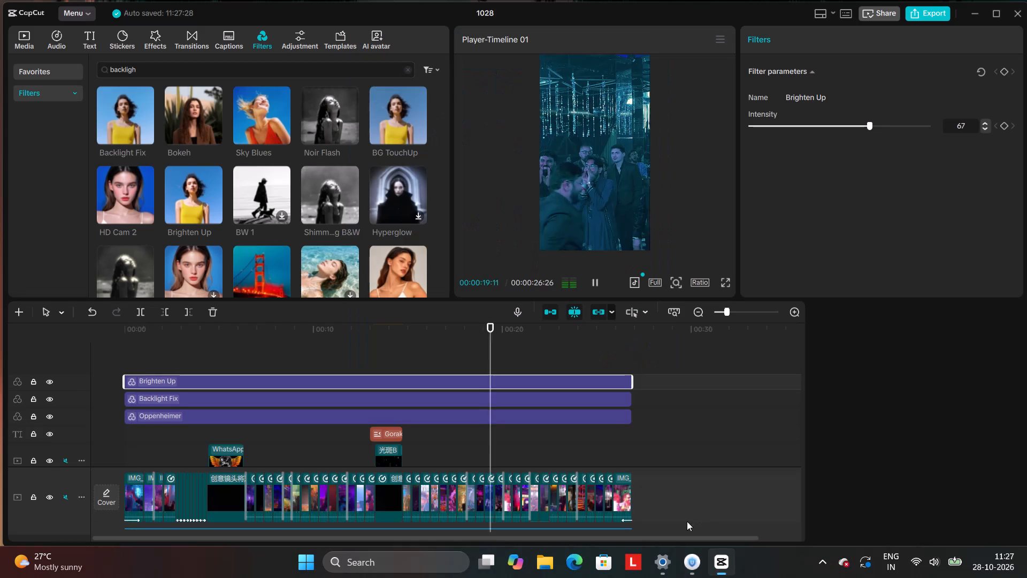
click(599, 281)
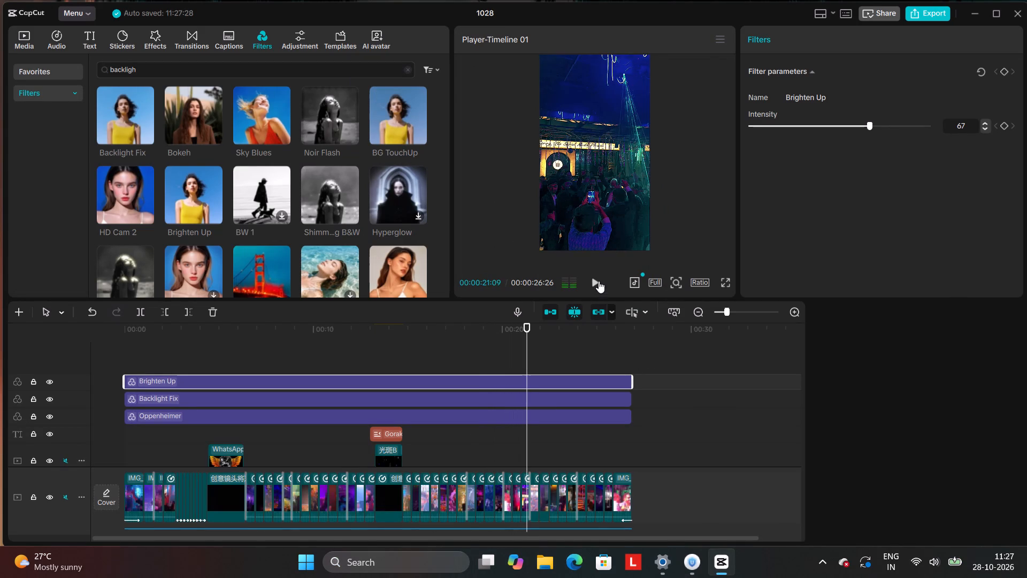
drag(526, 361, 502, 367)
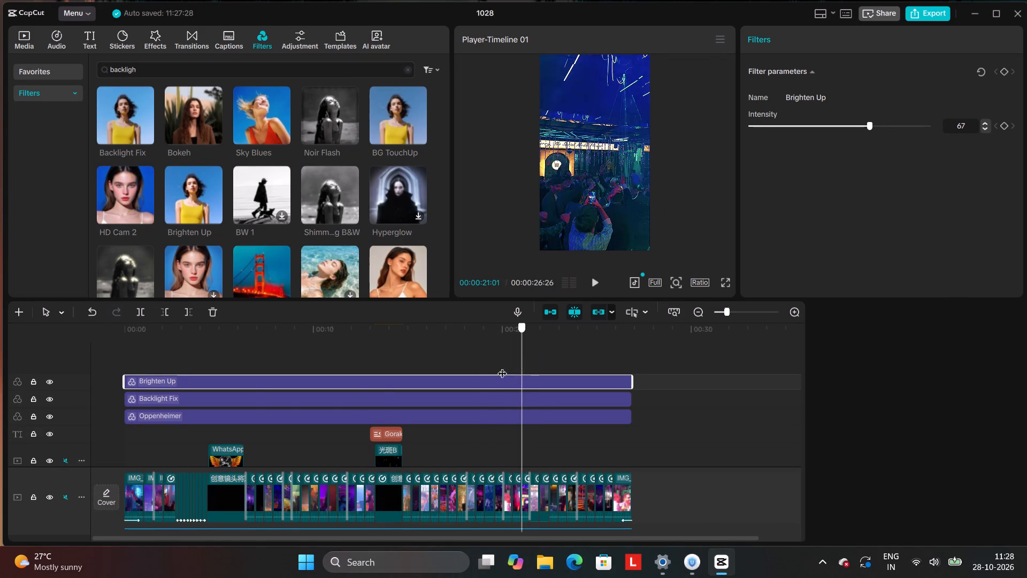
drag(502, 367, 297, 425)
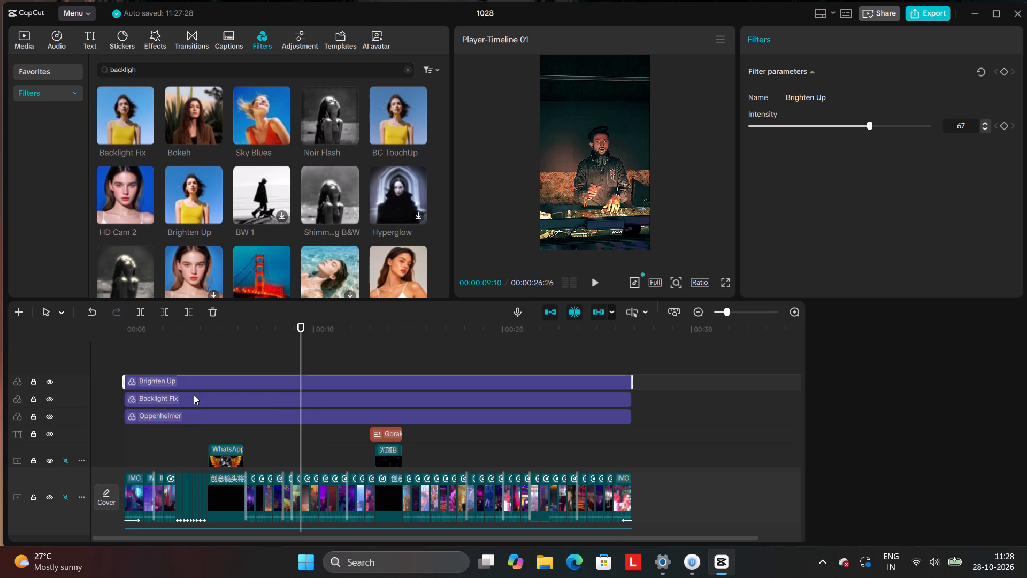
Delete the Oppenheimer filter from the timeline.
click(190, 416)
right_click(190, 416)
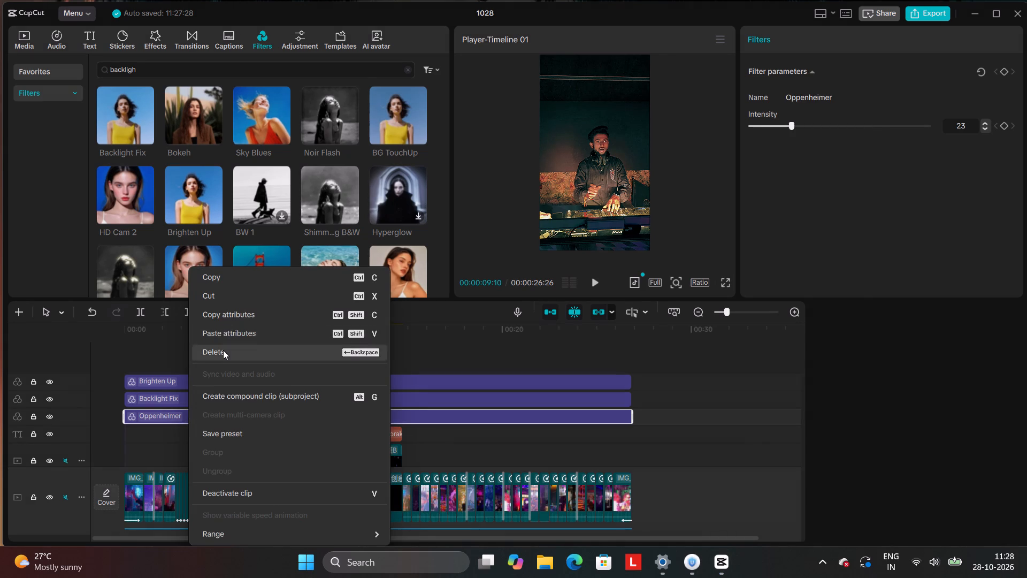
click(223, 350)
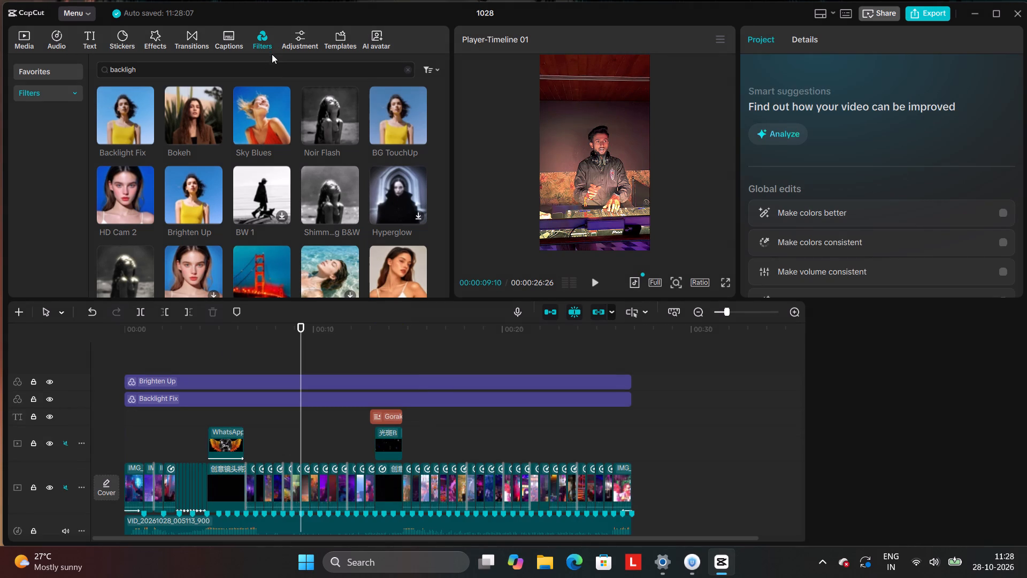
Search filters for "cyan red", preview both Cyan Red versions and Orange Blue, and add the first Cyan Red at about 9 s.
click(271, 65)
click(404, 71)
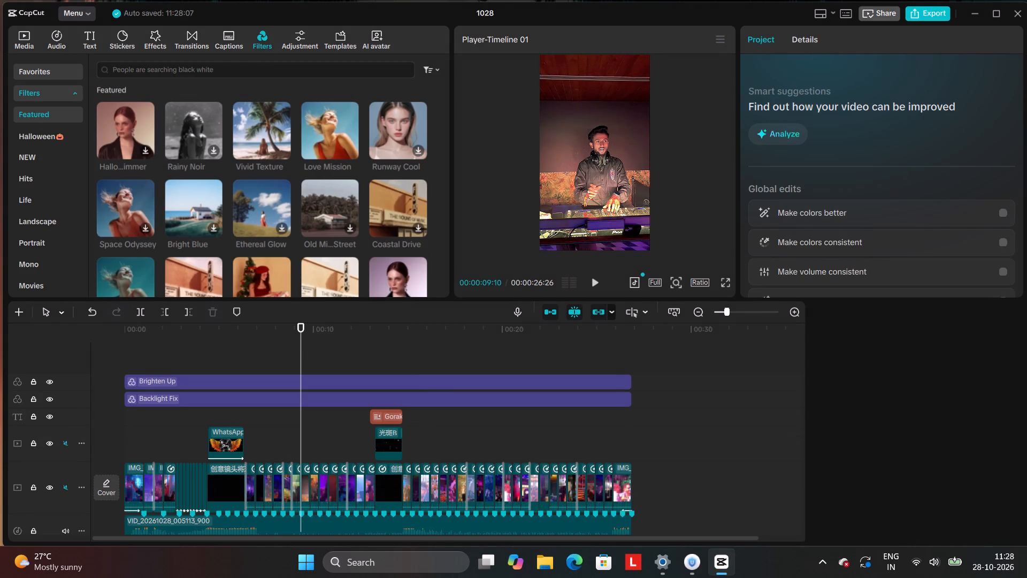
click(394, 71)
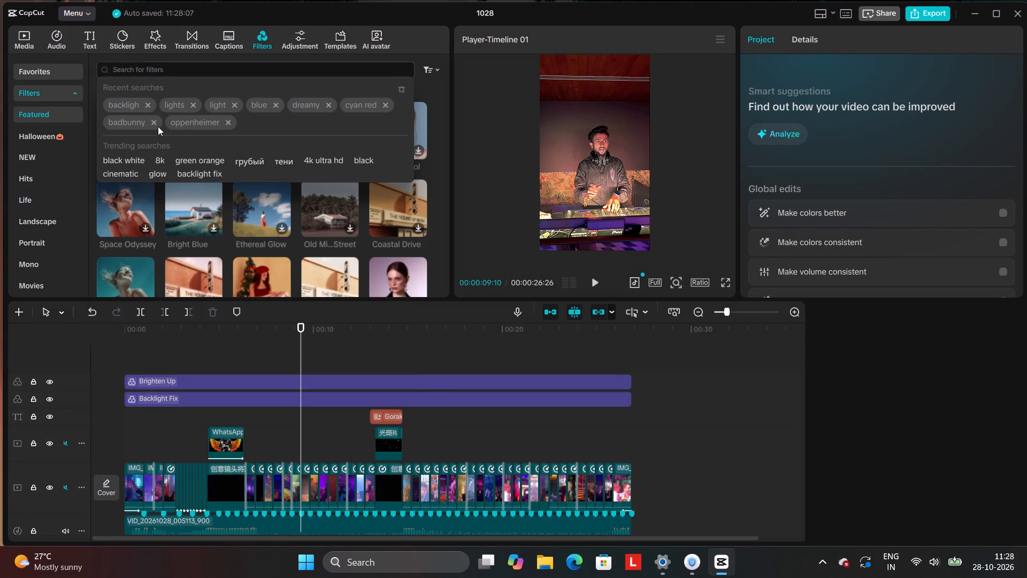
click(372, 109)
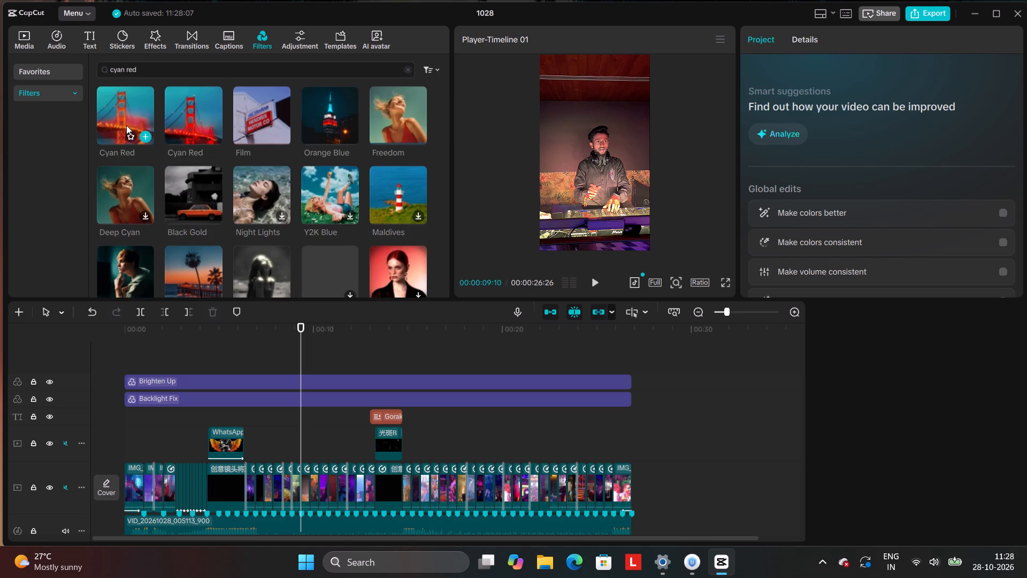
click(132, 113)
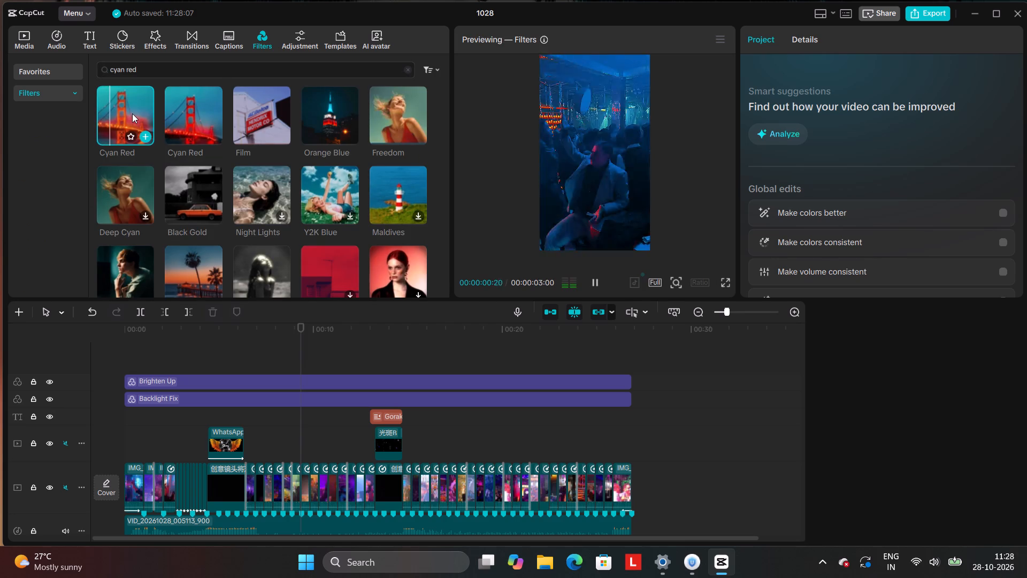
click(133, 191)
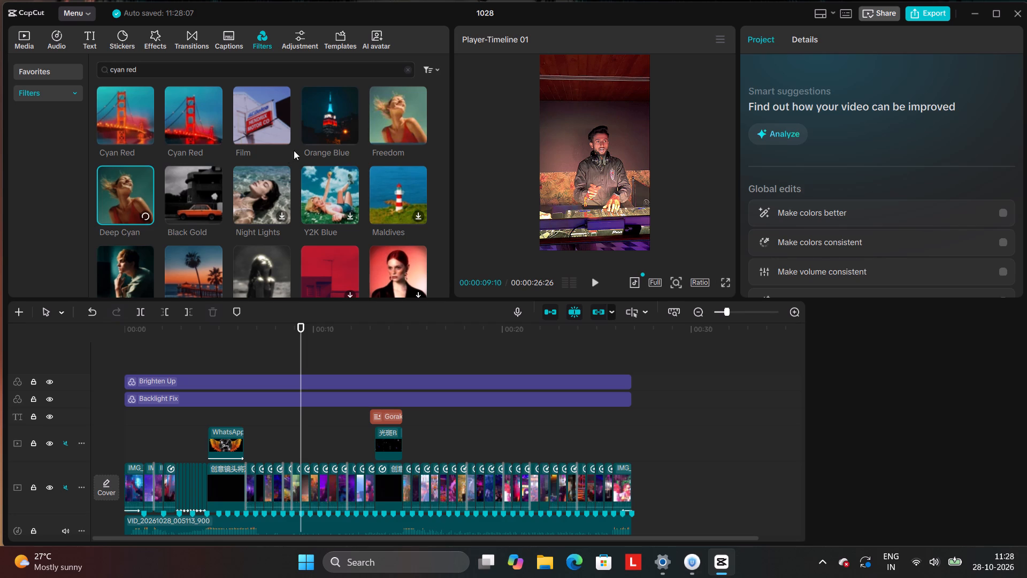
click(331, 123)
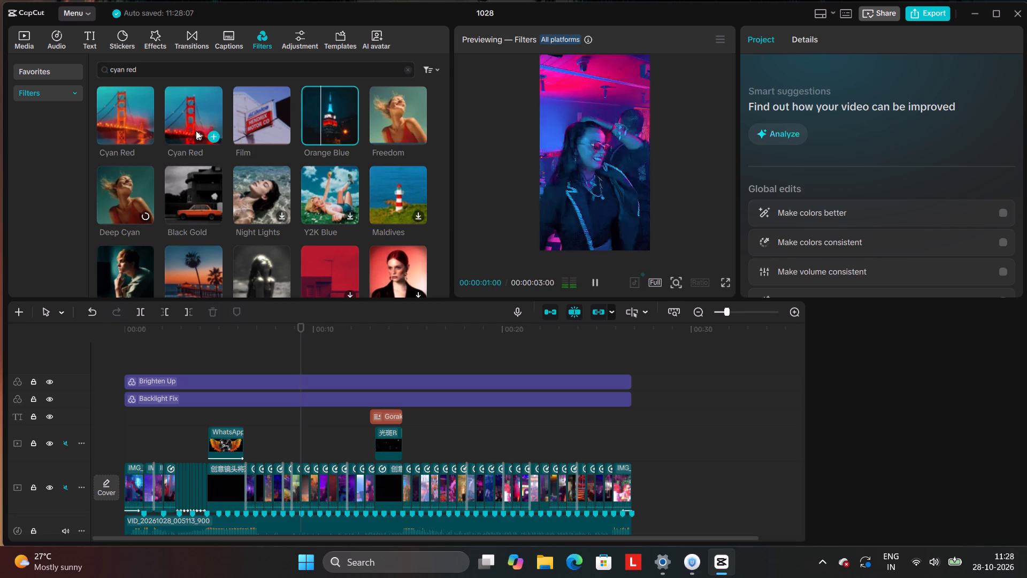
click(194, 110)
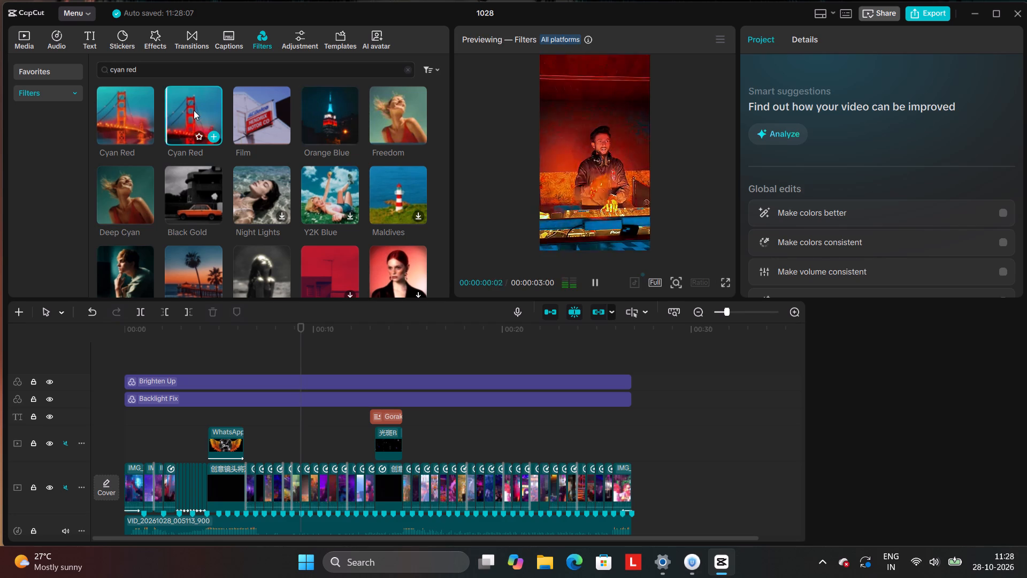
click(137, 118)
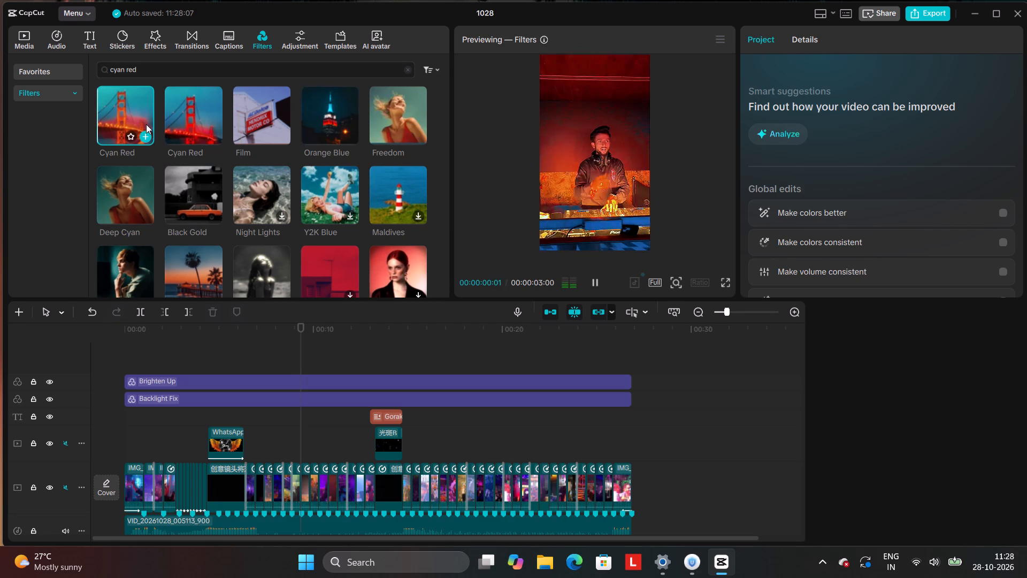
click(147, 138)
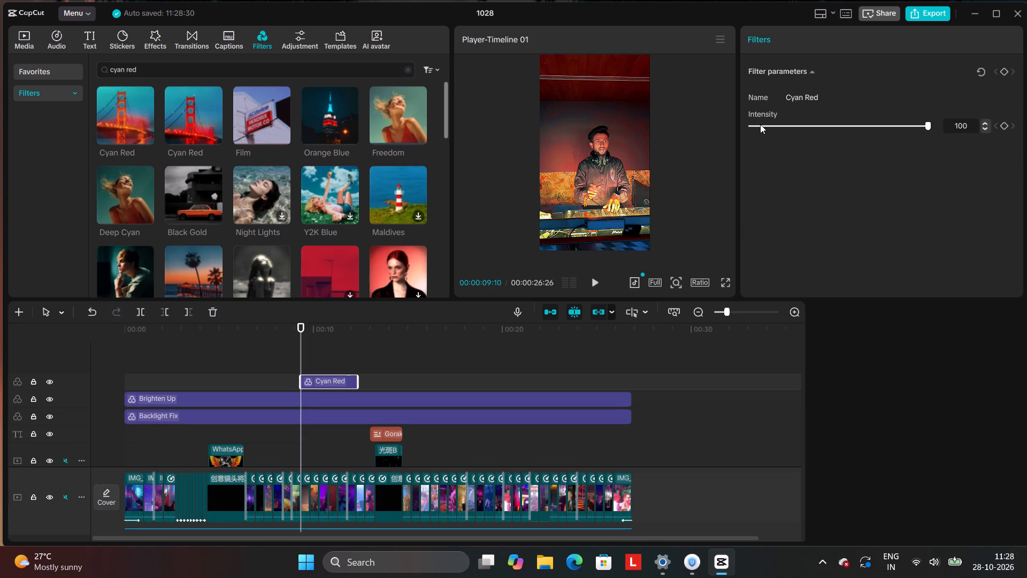
Set the Cyan Red filter's intensity to 24.
click(773, 123)
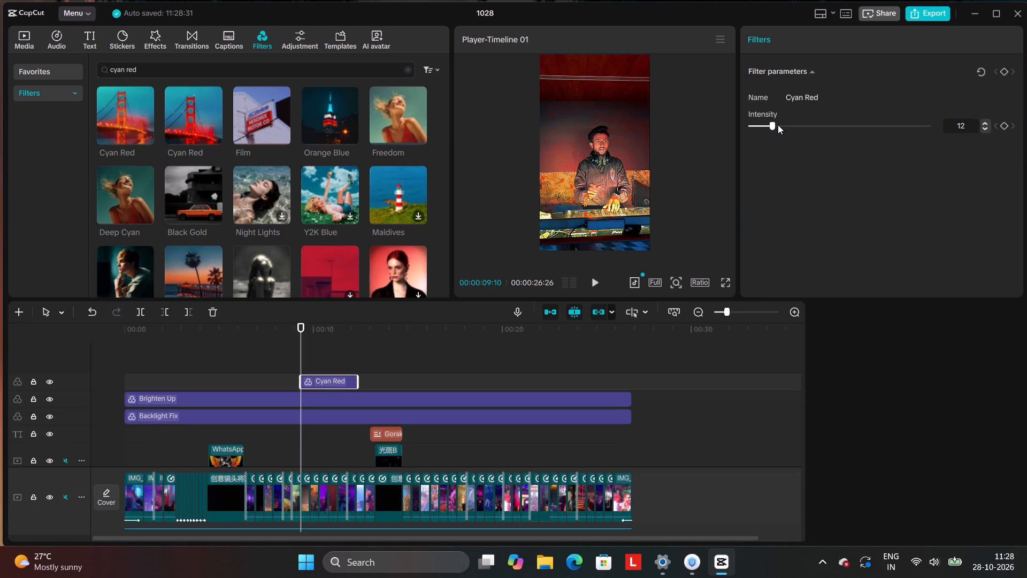
click(778, 125)
click(781, 125)
click(793, 125)
Stretch the Cyan Red filter at both ends so it spans the whole video.
drag(358, 383, 631, 381)
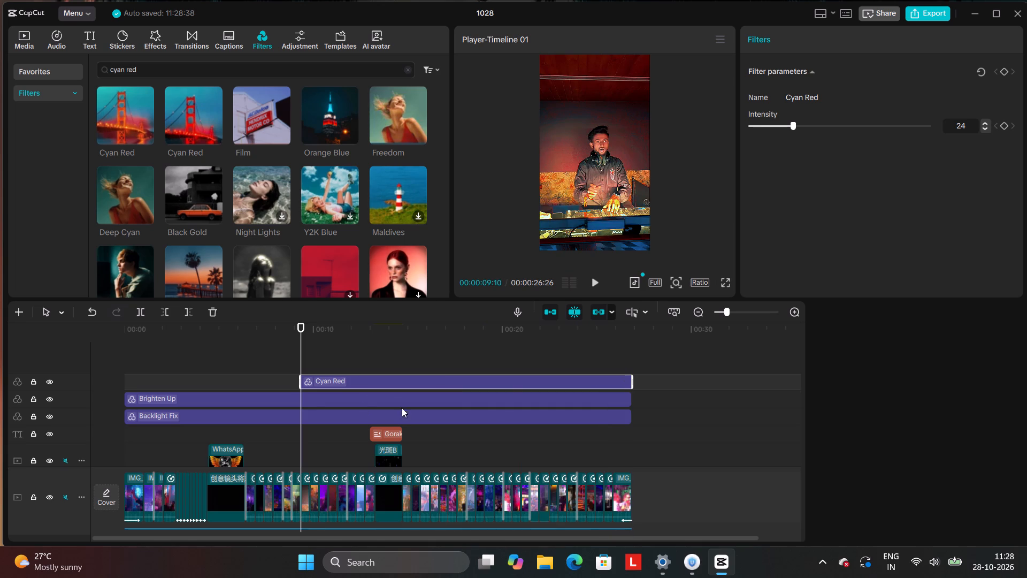
drag(299, 378, 128, 423)
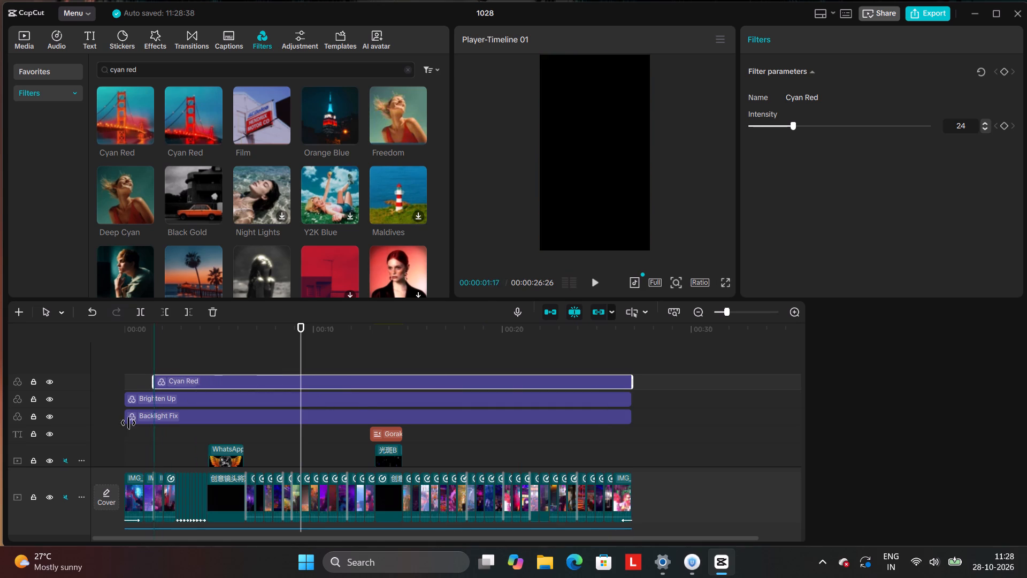
drag(128, 423, 122, 425)
Check frames at about 14 s and 17 s, and set the Brighten Up filter's intensity to 17.
click(390, 363)
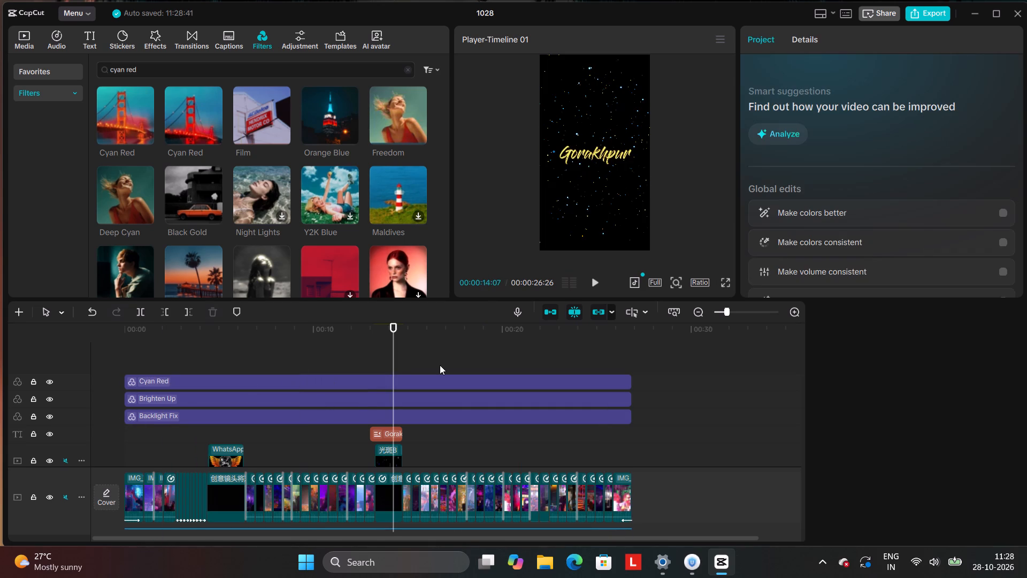
click(440, 365)
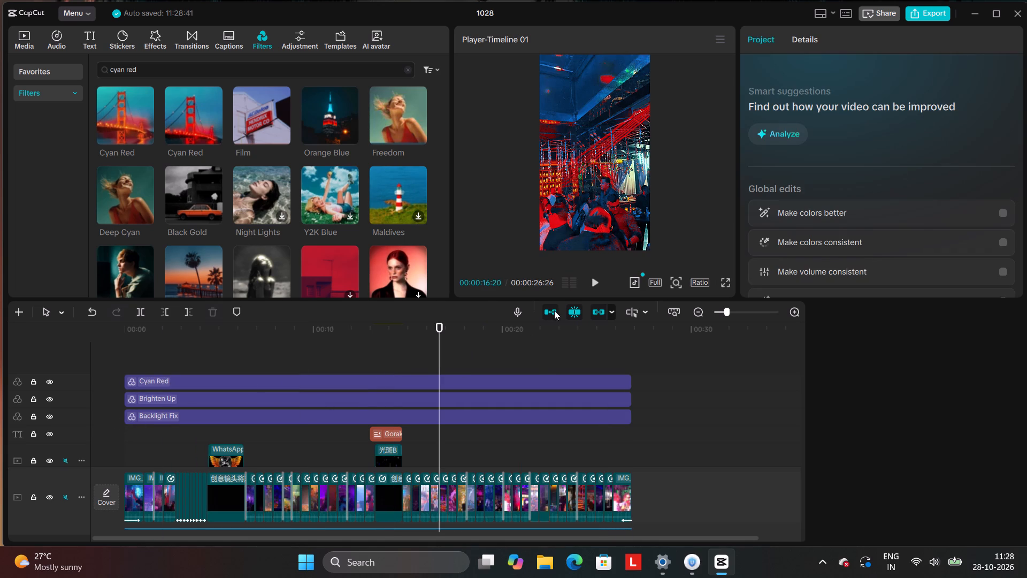
click(530, 375)
click(532, 396)
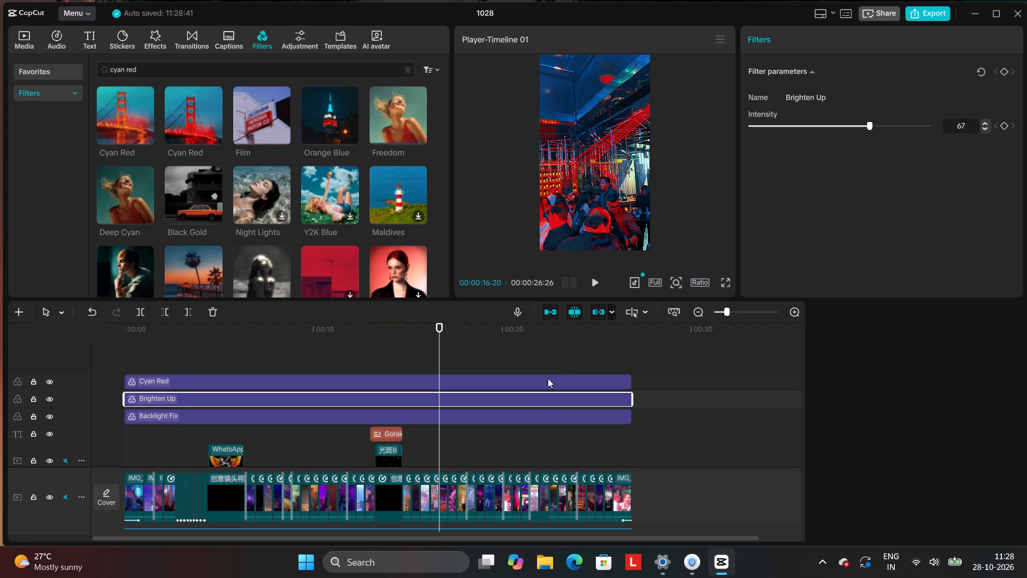
click(781, 127)
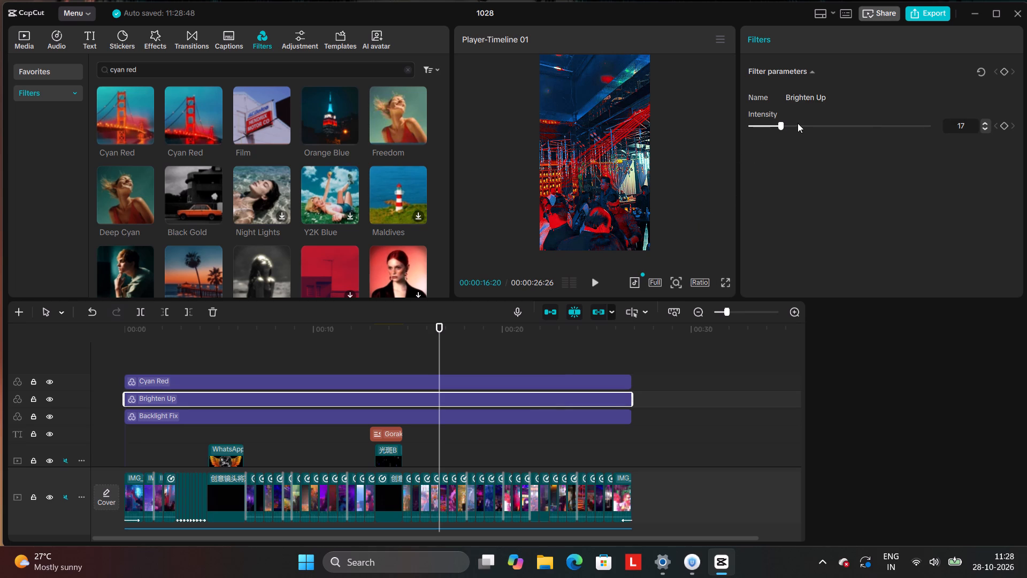
Set the Backlight Fix filter's intensity to 17.
click(607, 412)
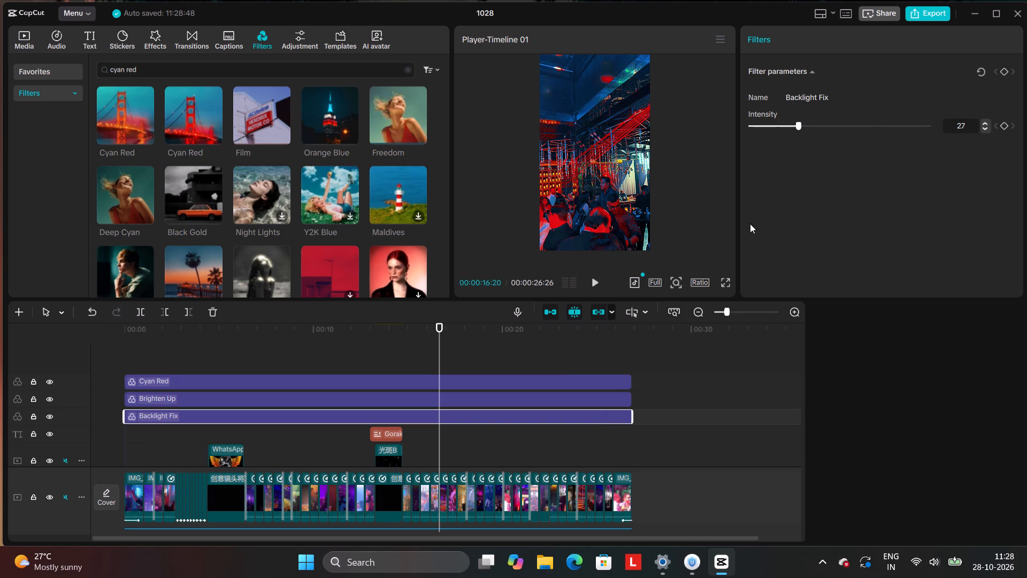
click(780, 126)
Add the Green Orange filter at about 1 s and set its intensity to 21.
click(142, 357)
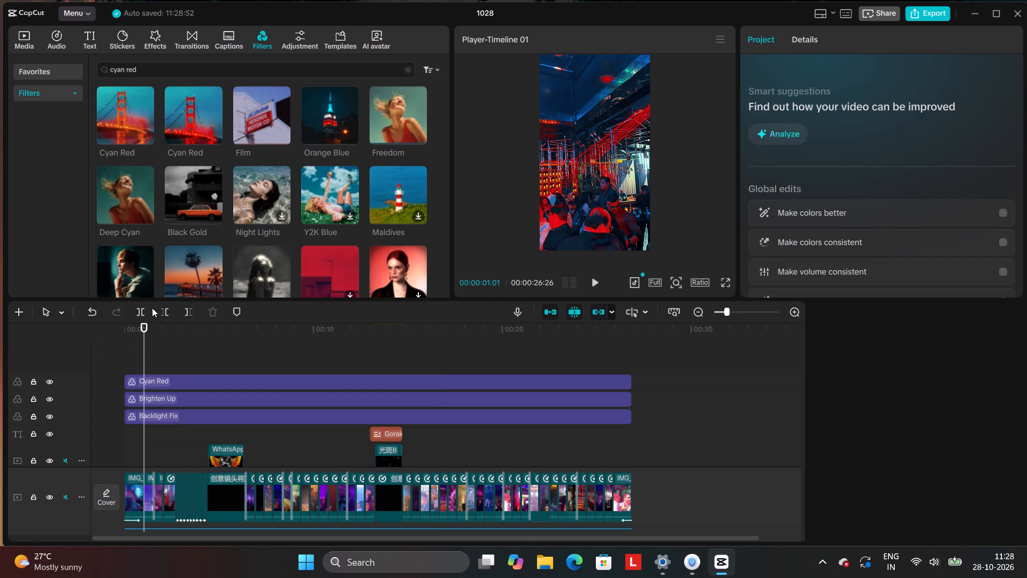
click(144, 273)
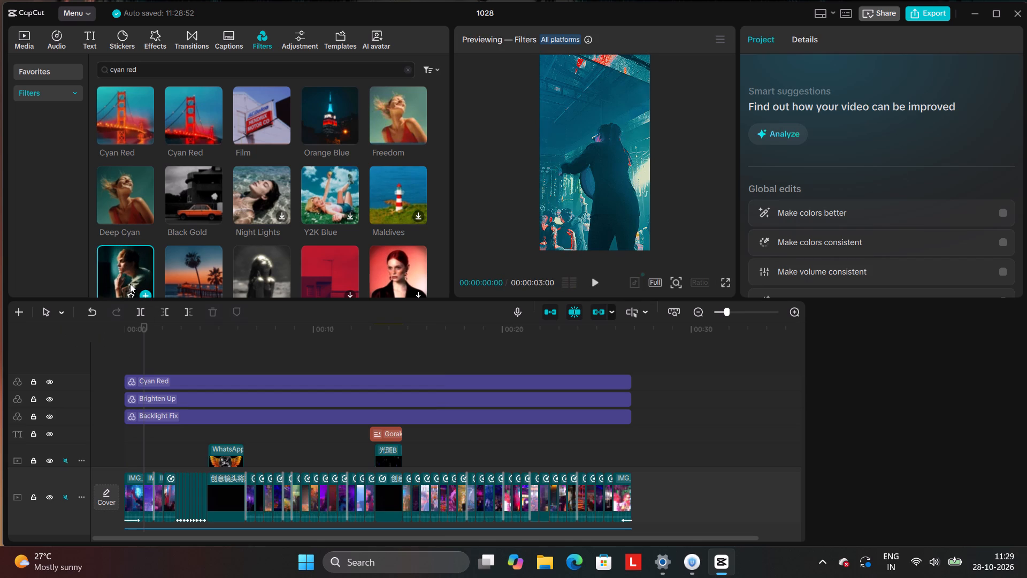
scroll(151, 280, down, 1)
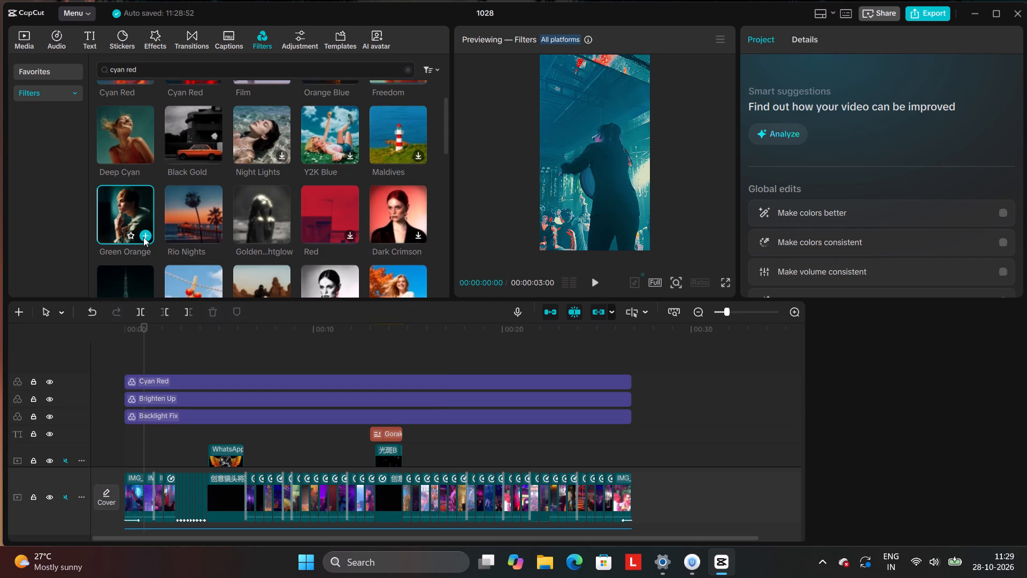
click(143, 237)
click(801, 120)
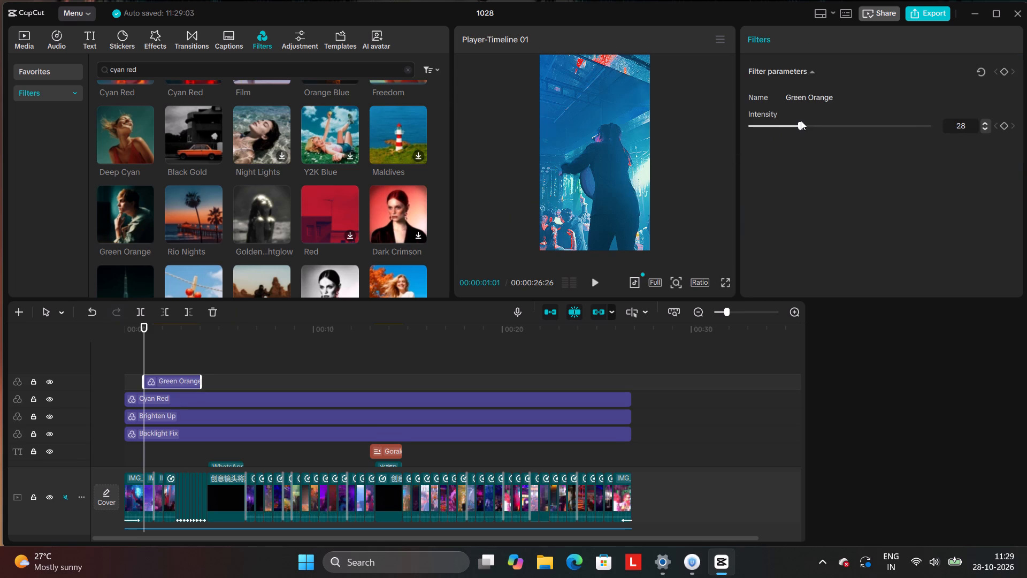
click(788, 123)
Stretch the Green Orange filter at both ends so it spans the whole video.
drag(141, 384, 115, 396)
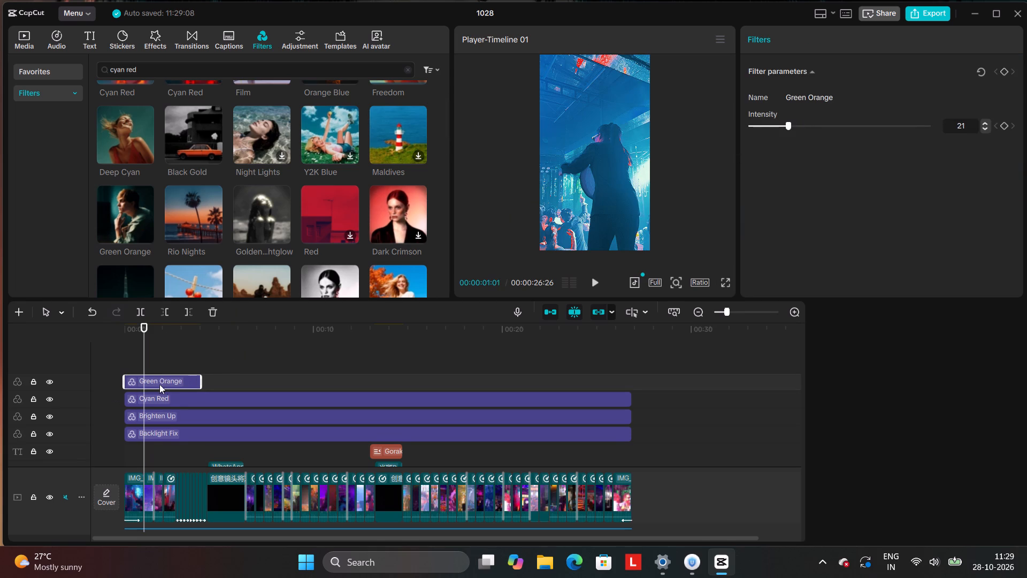
drag(201, 381, 621, 364)
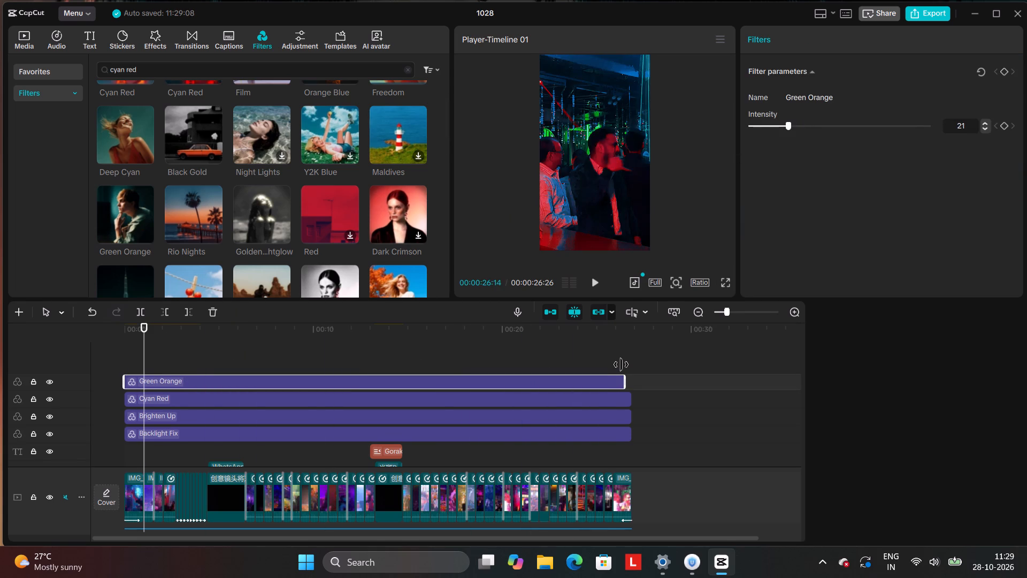
drag(621, 364, 632, 363)
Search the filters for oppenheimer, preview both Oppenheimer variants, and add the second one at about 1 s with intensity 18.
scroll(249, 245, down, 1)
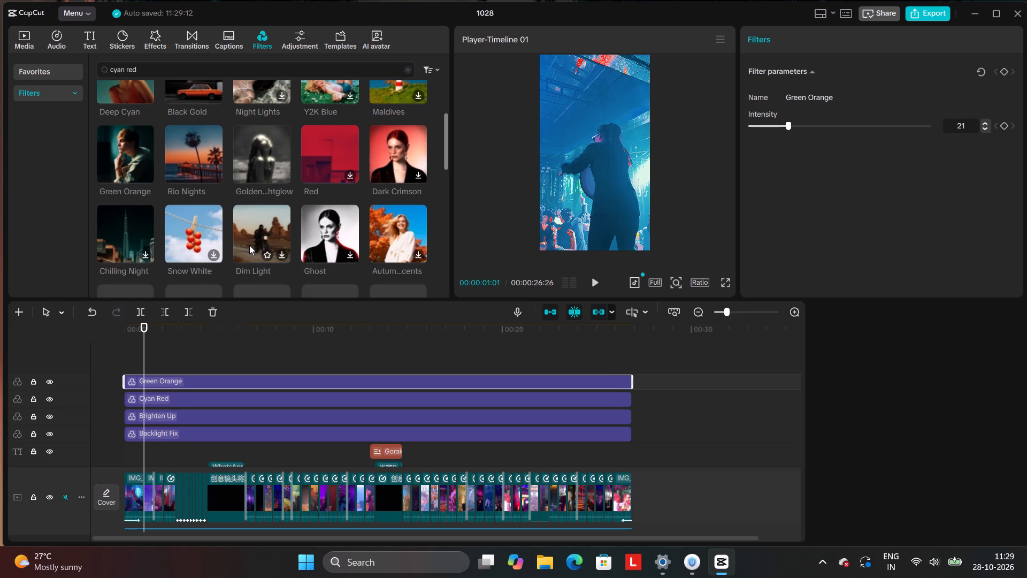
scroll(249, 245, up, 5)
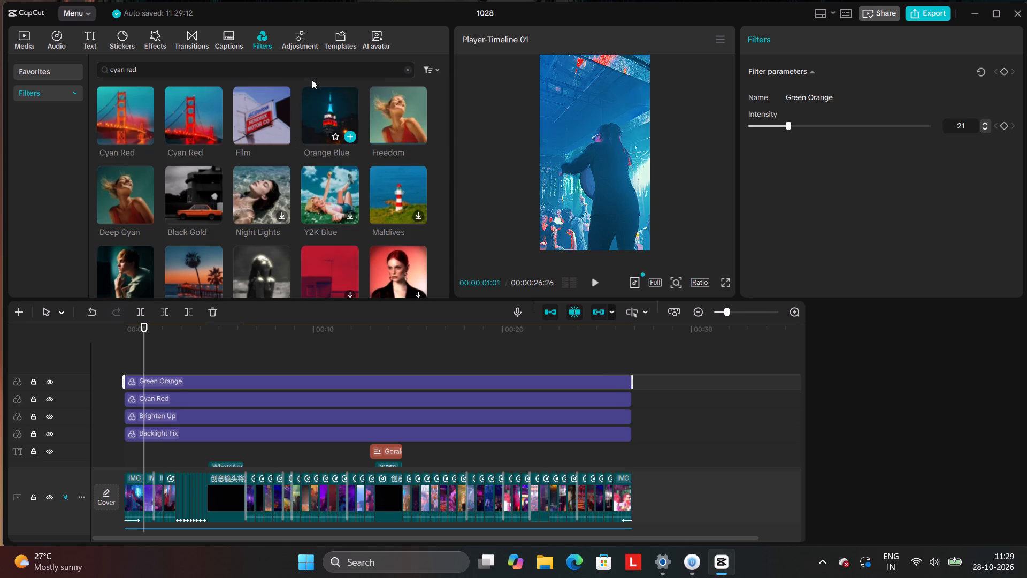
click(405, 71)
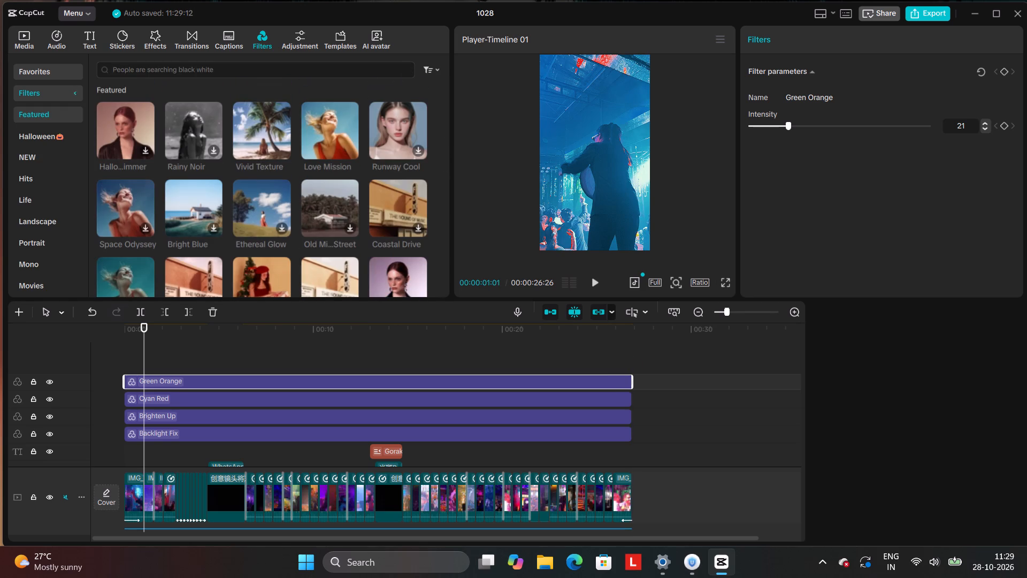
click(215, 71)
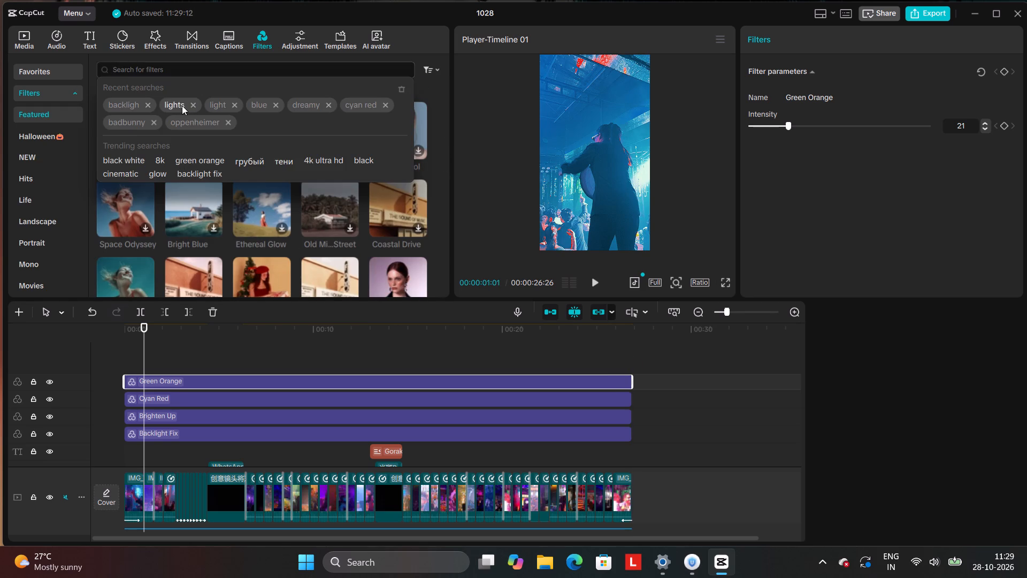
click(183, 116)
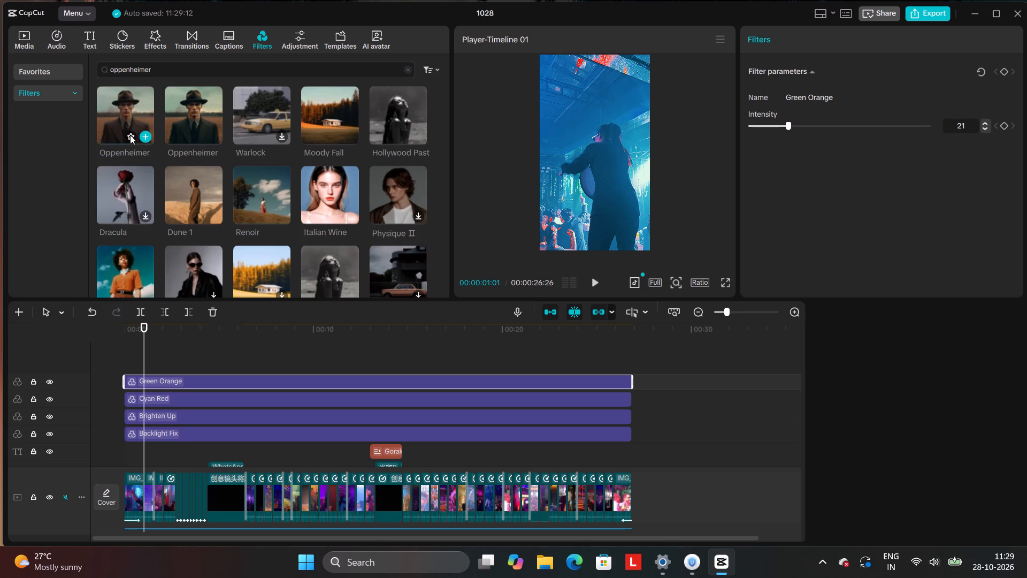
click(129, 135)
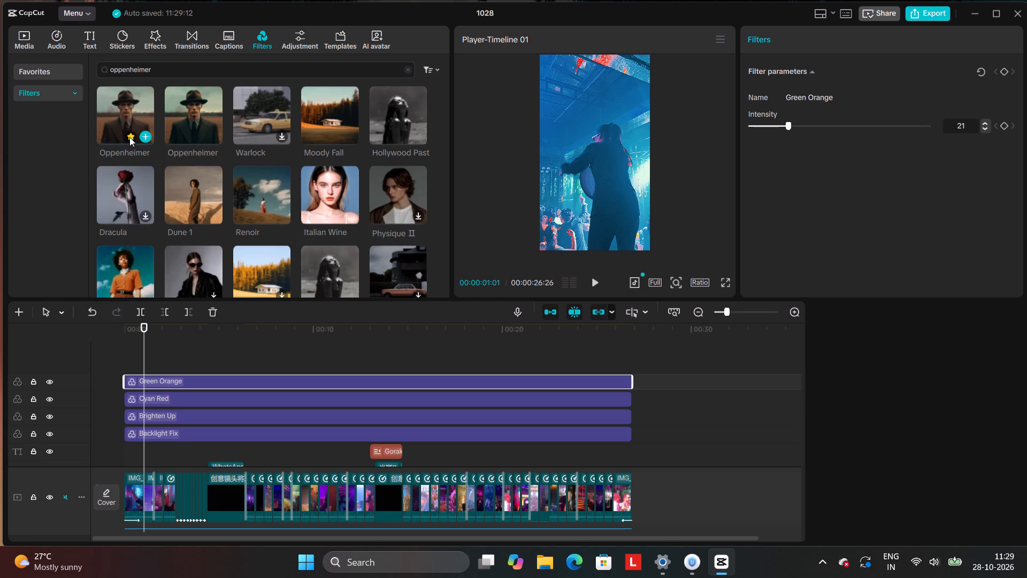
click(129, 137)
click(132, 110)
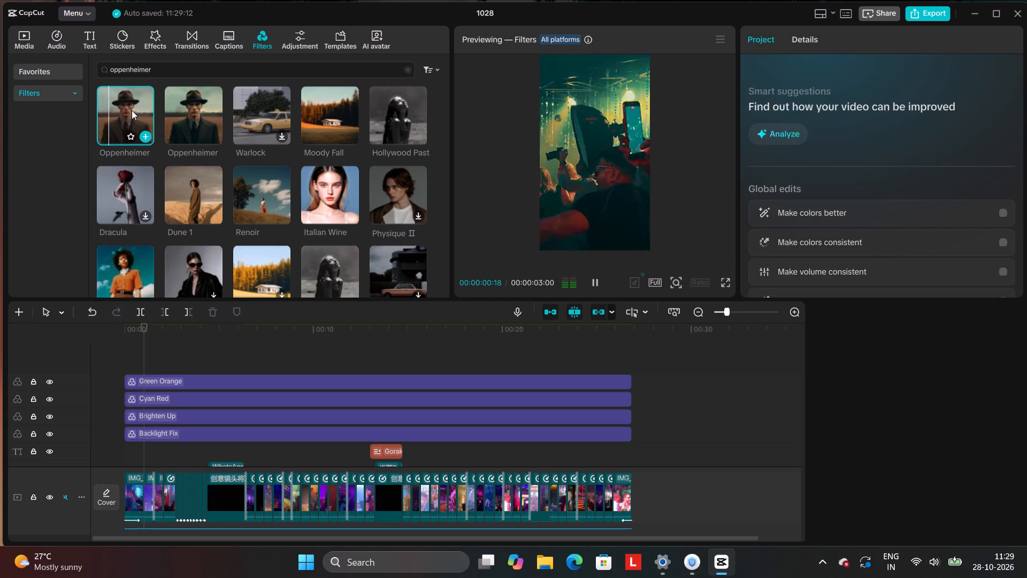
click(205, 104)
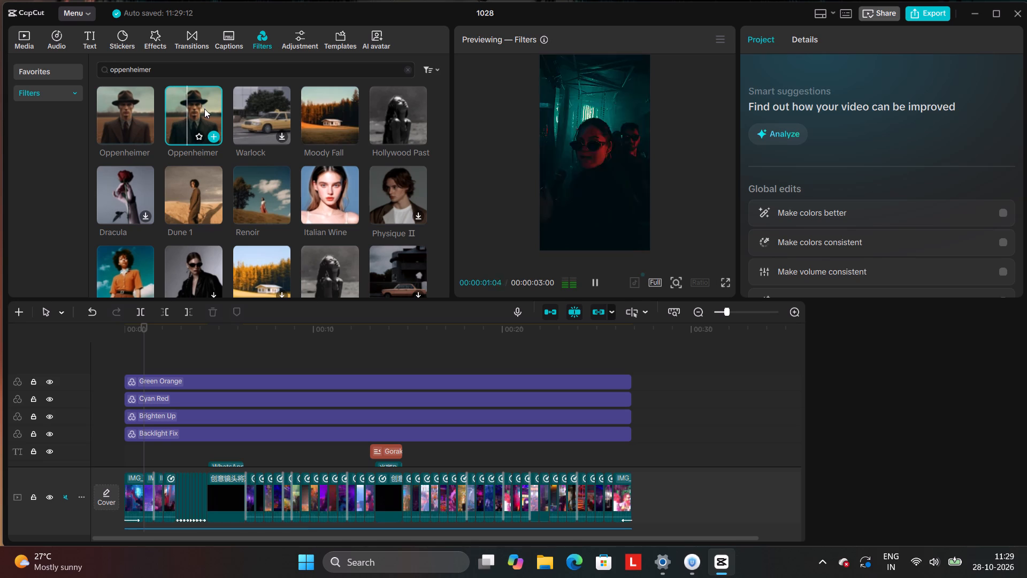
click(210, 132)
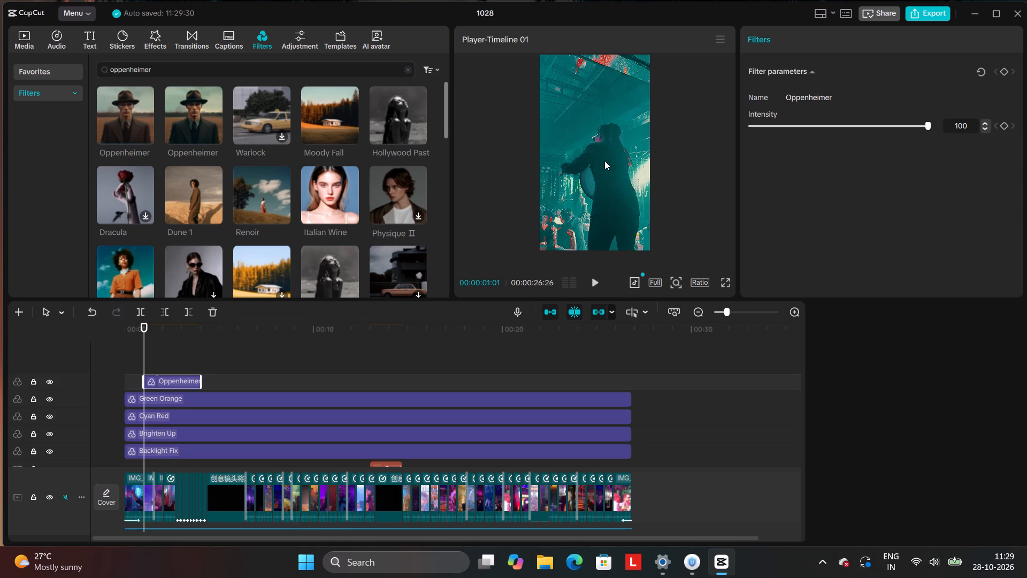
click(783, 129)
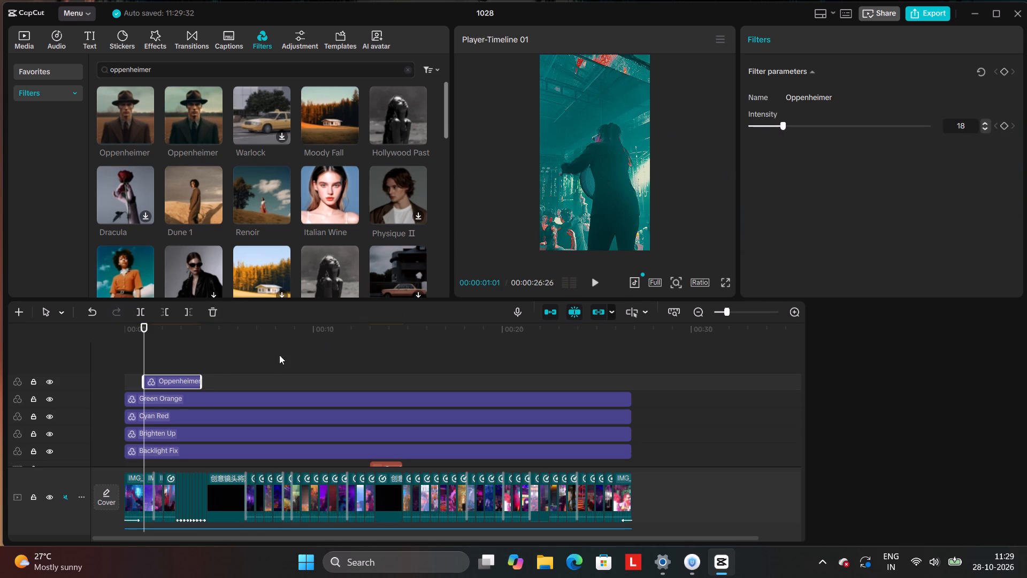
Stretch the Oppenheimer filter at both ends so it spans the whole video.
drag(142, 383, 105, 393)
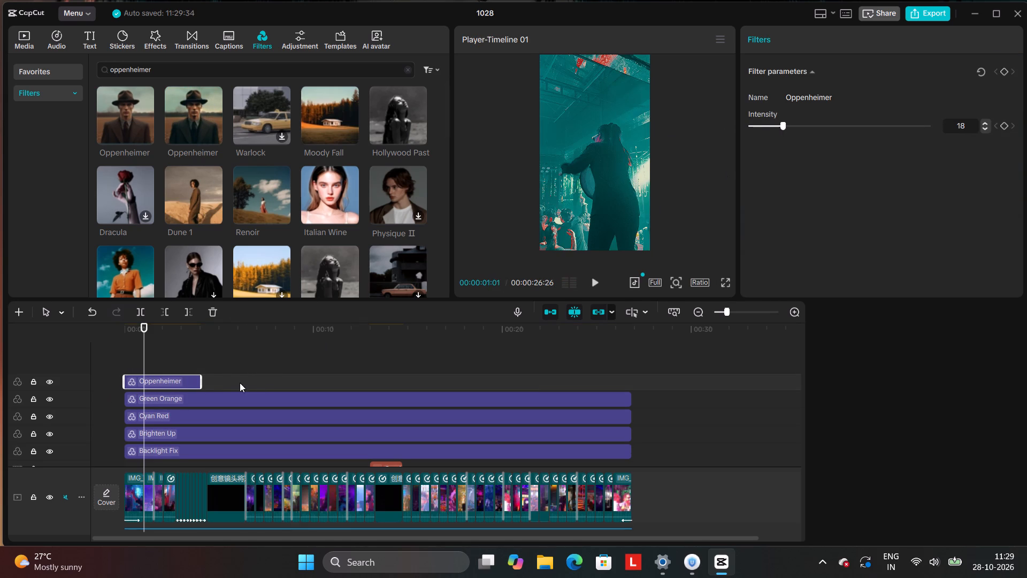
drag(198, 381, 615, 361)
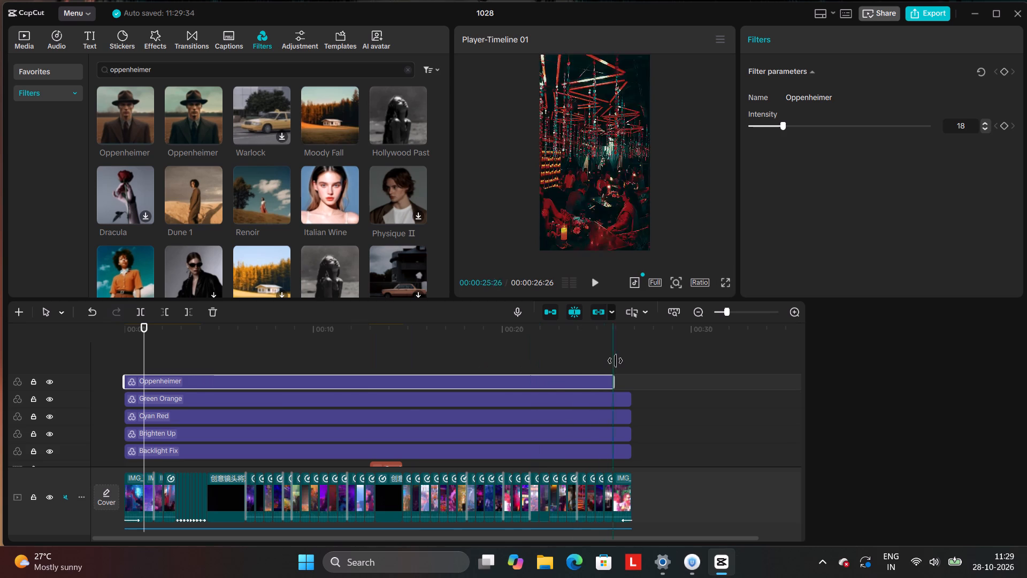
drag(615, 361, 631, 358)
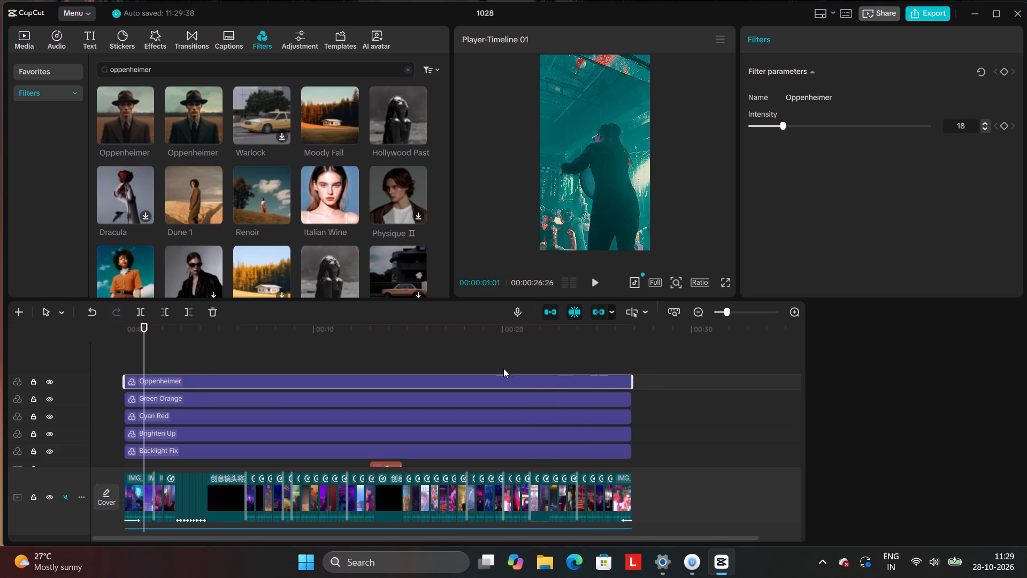
Play the video full screen from near its start to review the combined filter look.
click(724, 279)
click(462, 518)
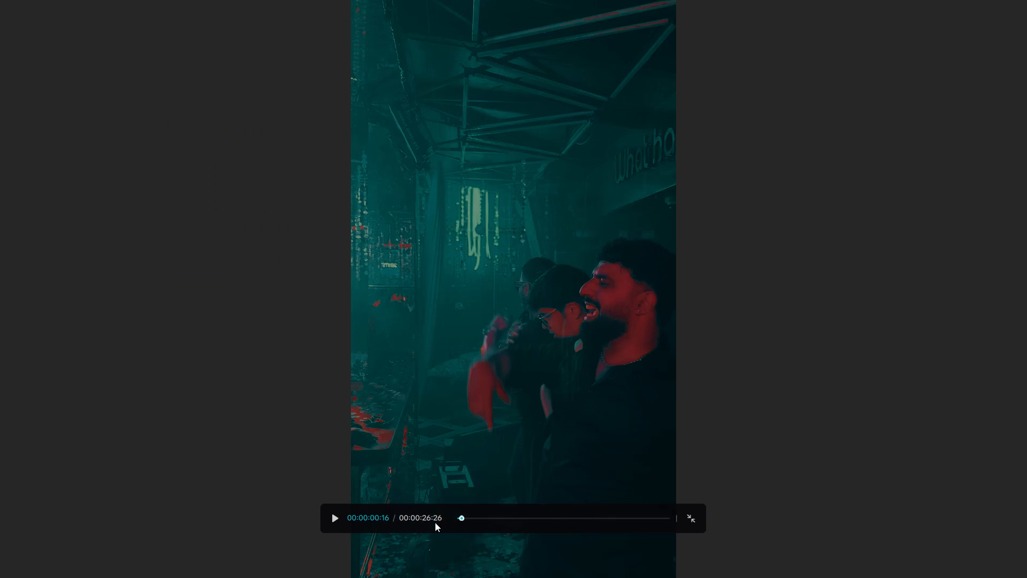
click(342, 524)
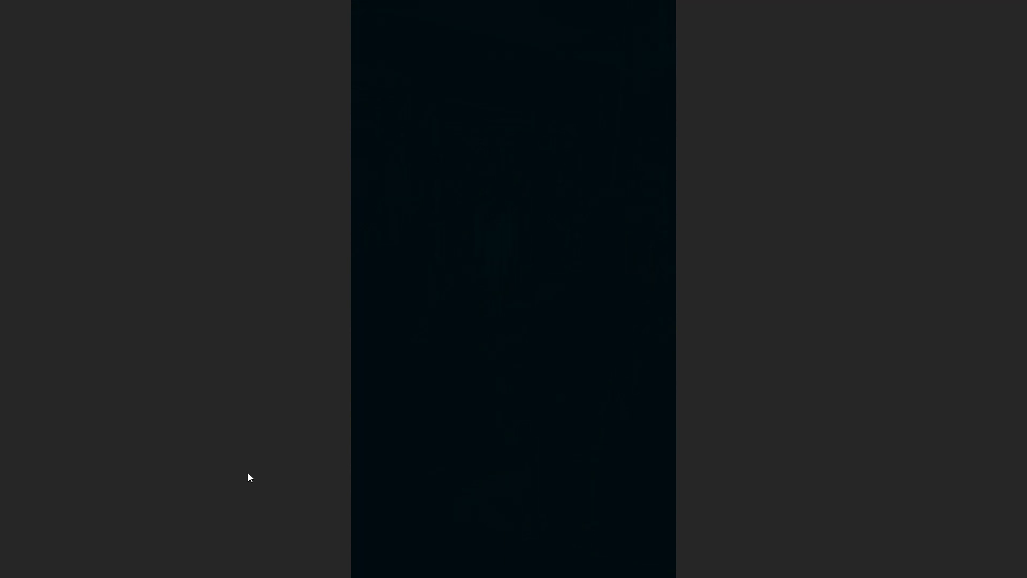
click(547, 447)
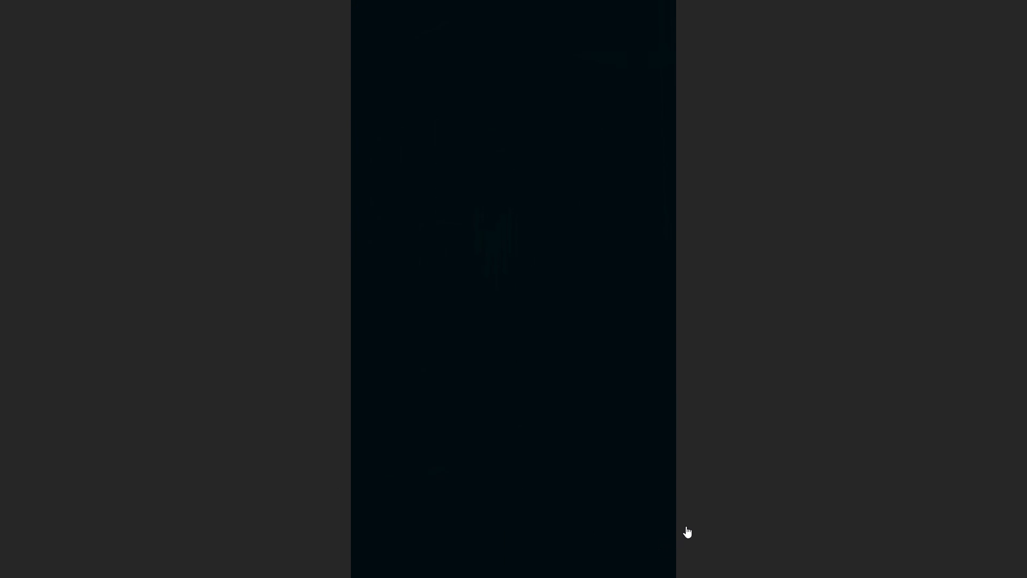
click(688, 524)
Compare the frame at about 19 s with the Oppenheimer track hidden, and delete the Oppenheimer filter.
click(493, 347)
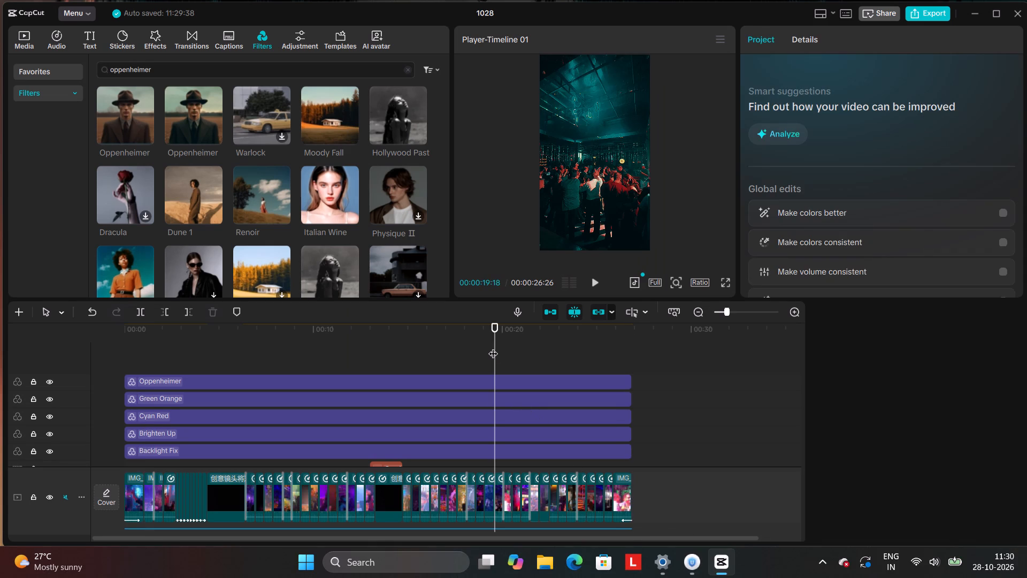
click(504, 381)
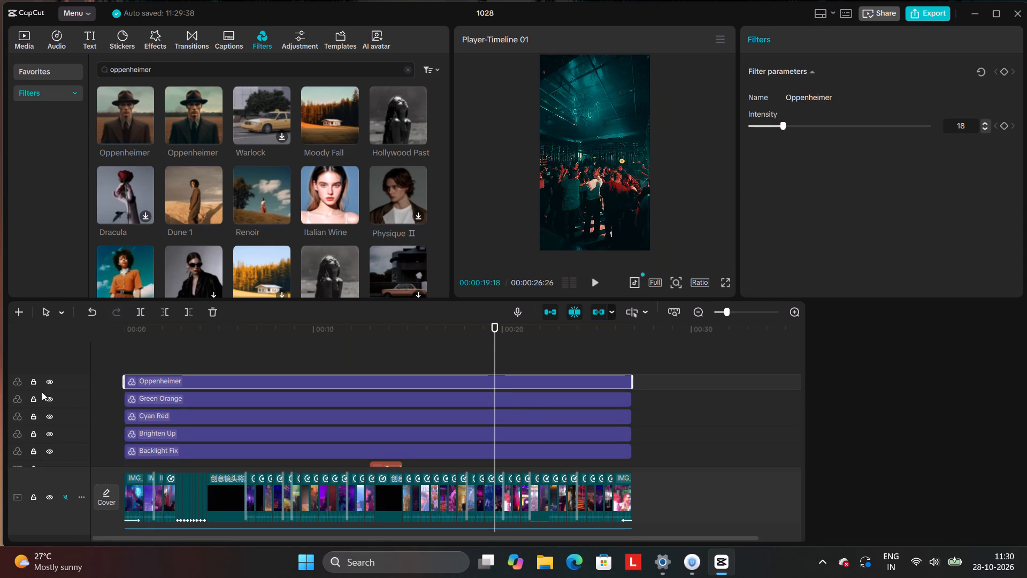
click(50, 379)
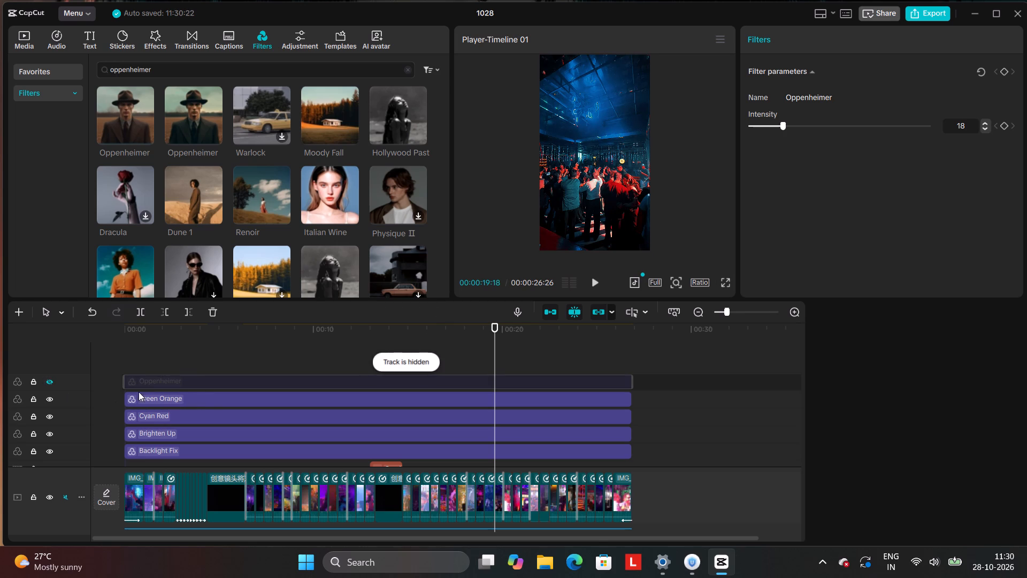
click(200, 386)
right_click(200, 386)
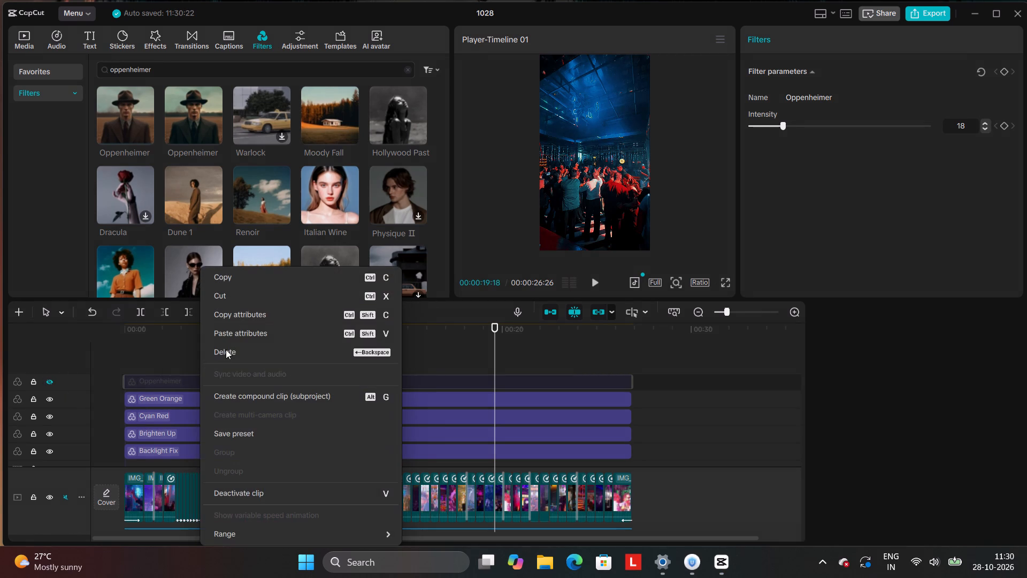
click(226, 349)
Examine the Green Orange and Cyan Red filter settings and the graded frames between about 21 s and 23 s.
click(217, 384)
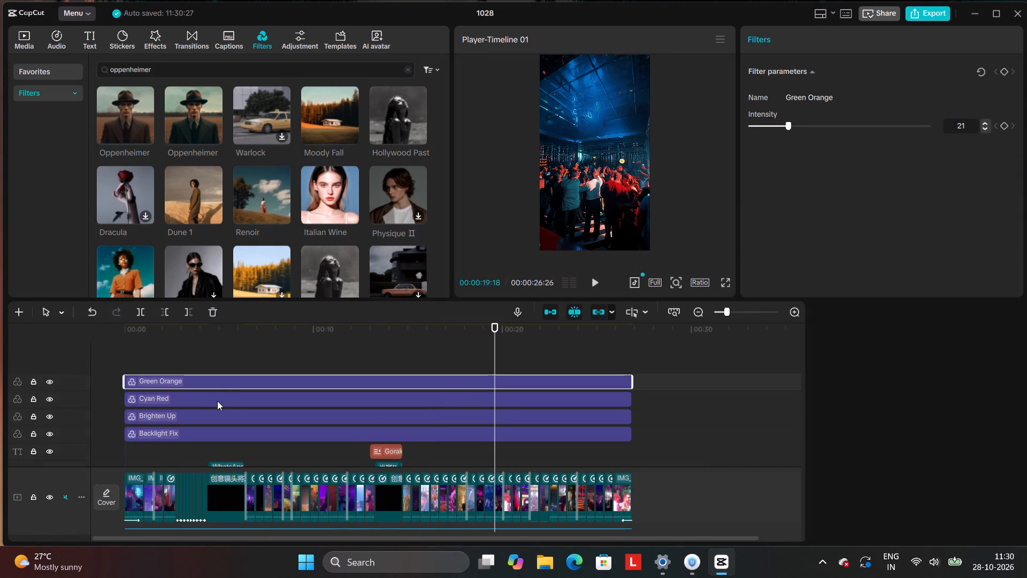
click(217, 403)
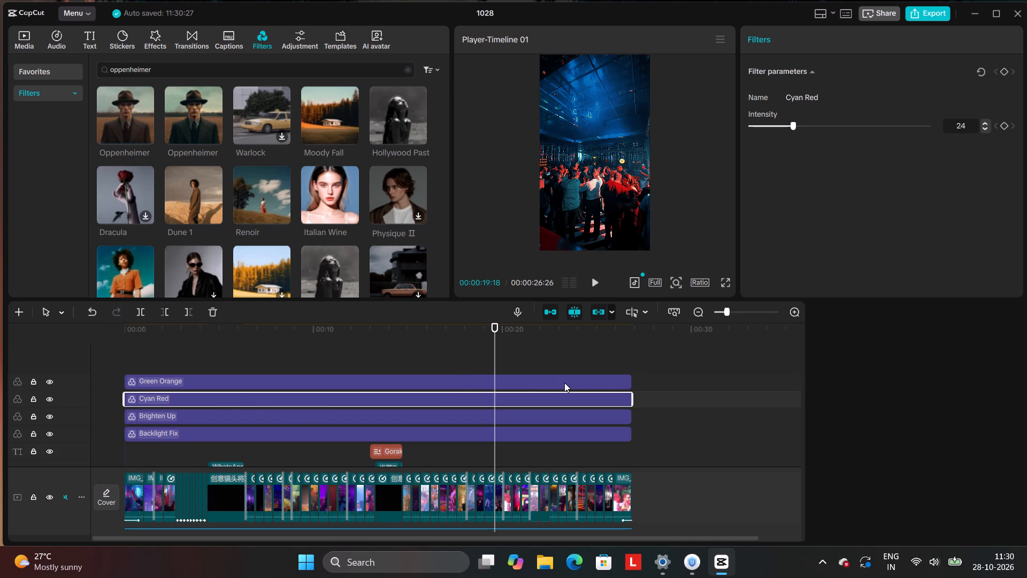
click(564, 383)
click(549, 360)
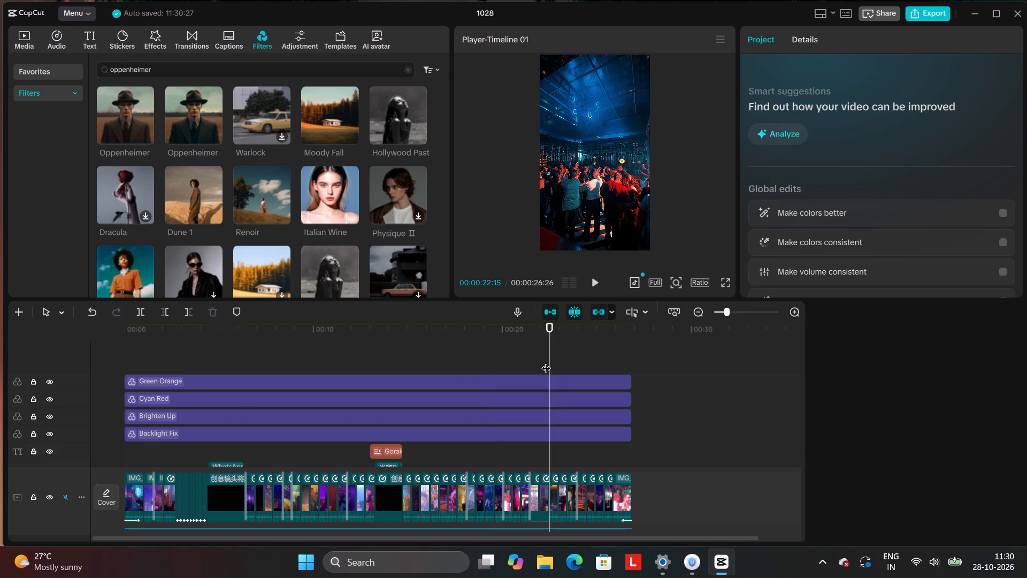
click(546, 361)
click(524, 365)
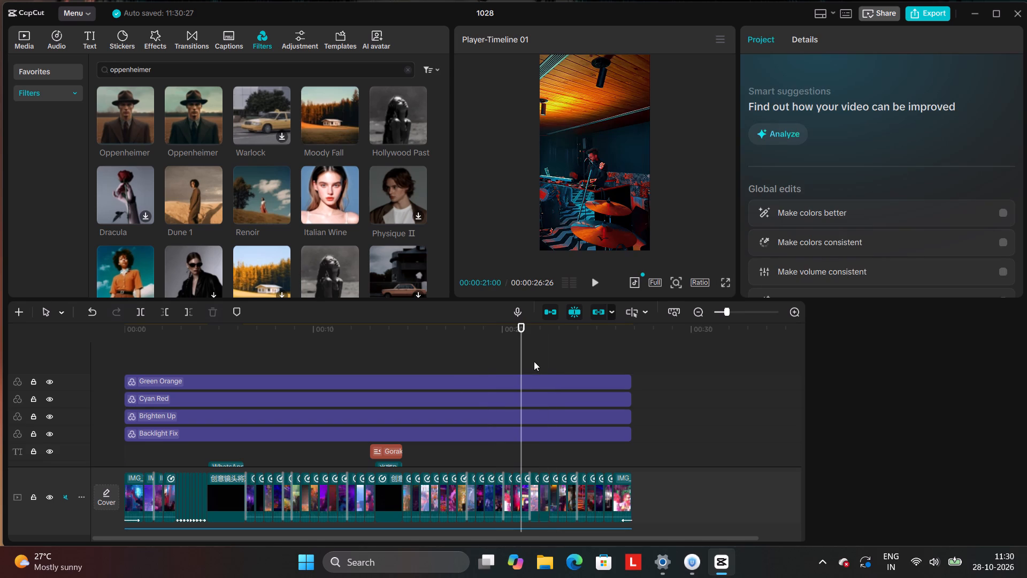
click(534, 361)
click(557, 359)
click(567, 359)
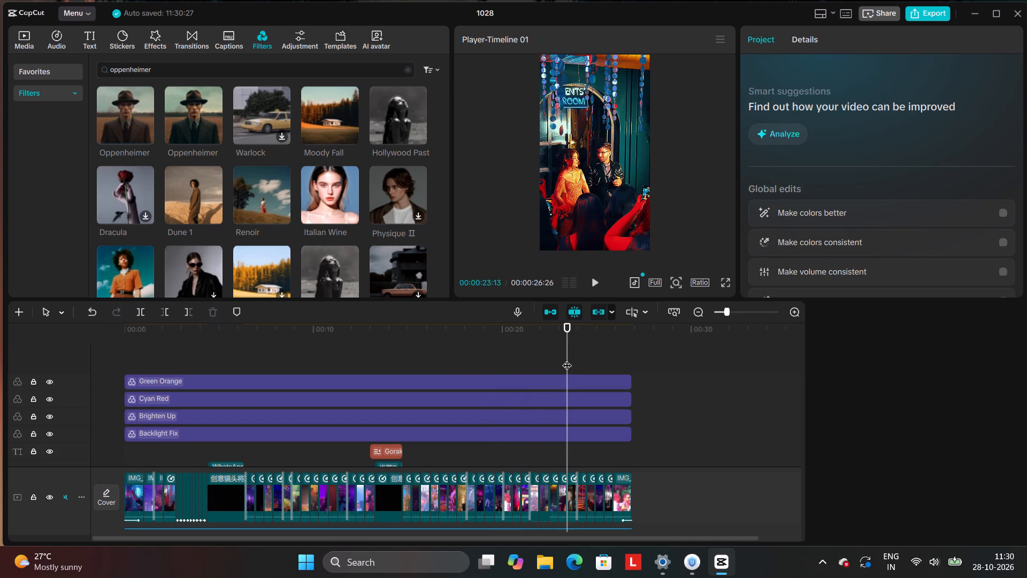
click(560, 361)
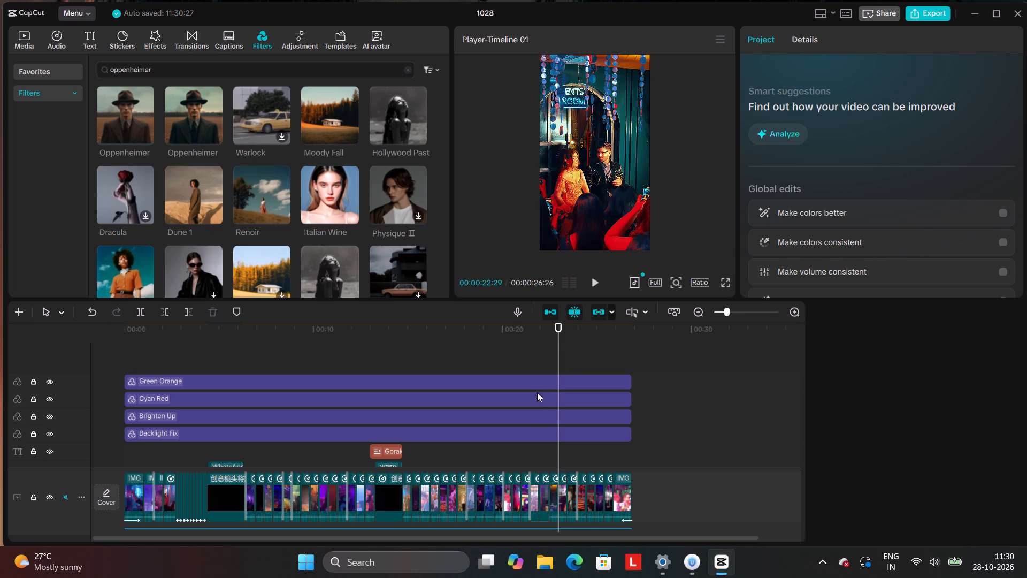
Reduce the Cyan Red filter's intensity to 0 and hide its track.
click(533, 405)
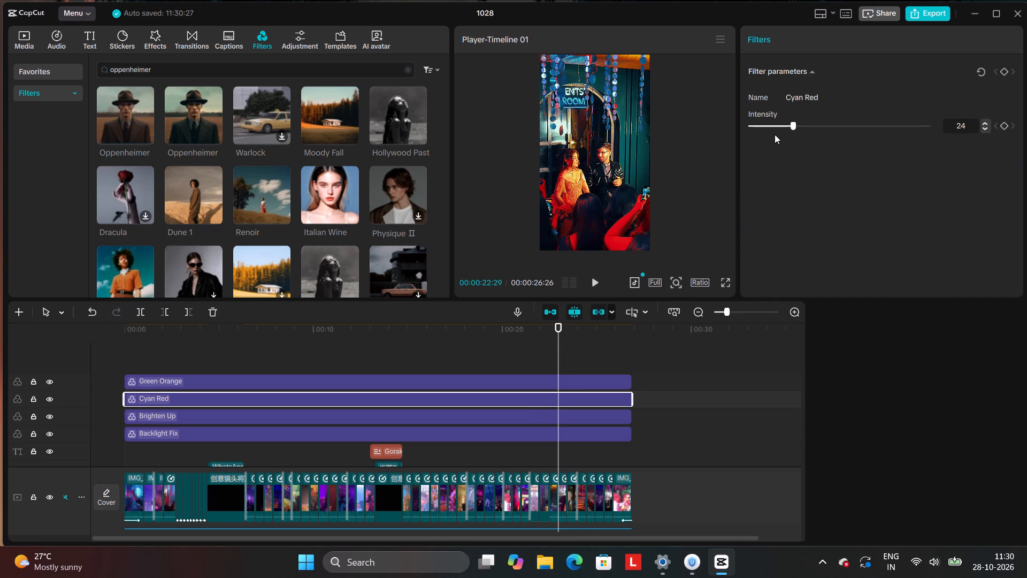
click(780, 128)
drag(763, 126, 729, 147)
click(46, 402)
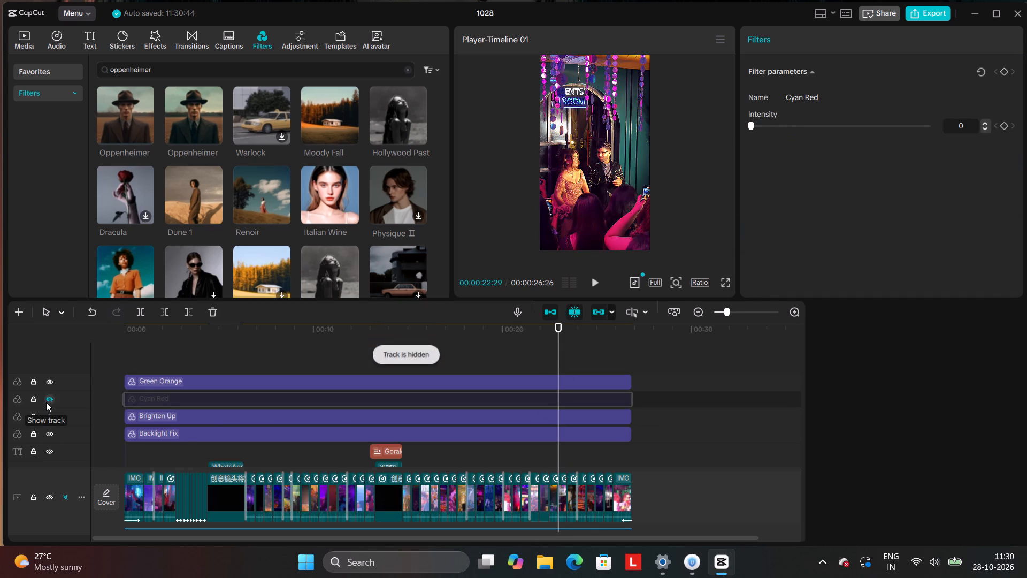
Compare the frame at about 23 s with the Cyan Red track shown and hidden, and leave the track shown.
click(46, 402)
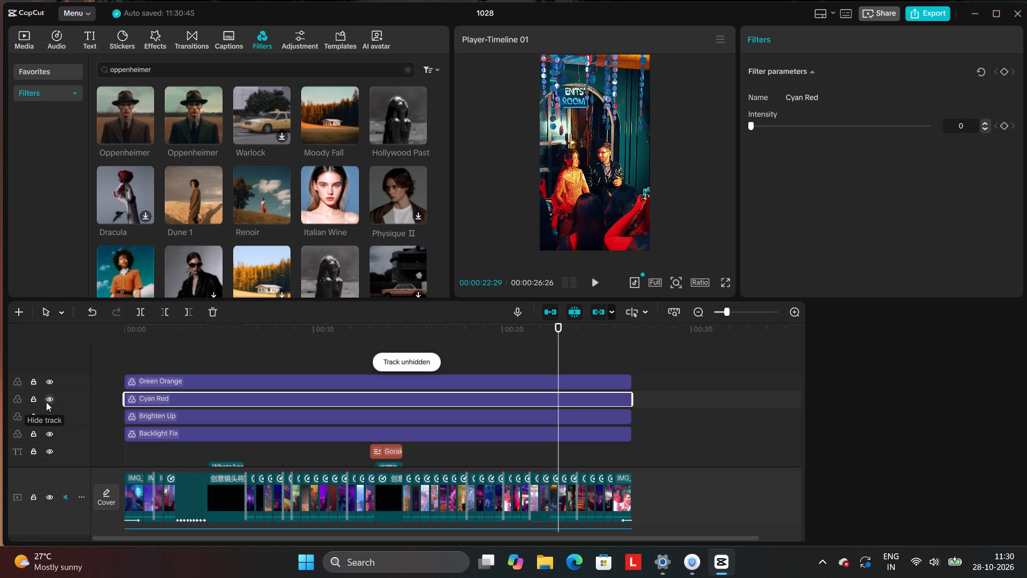
click(46, 402)
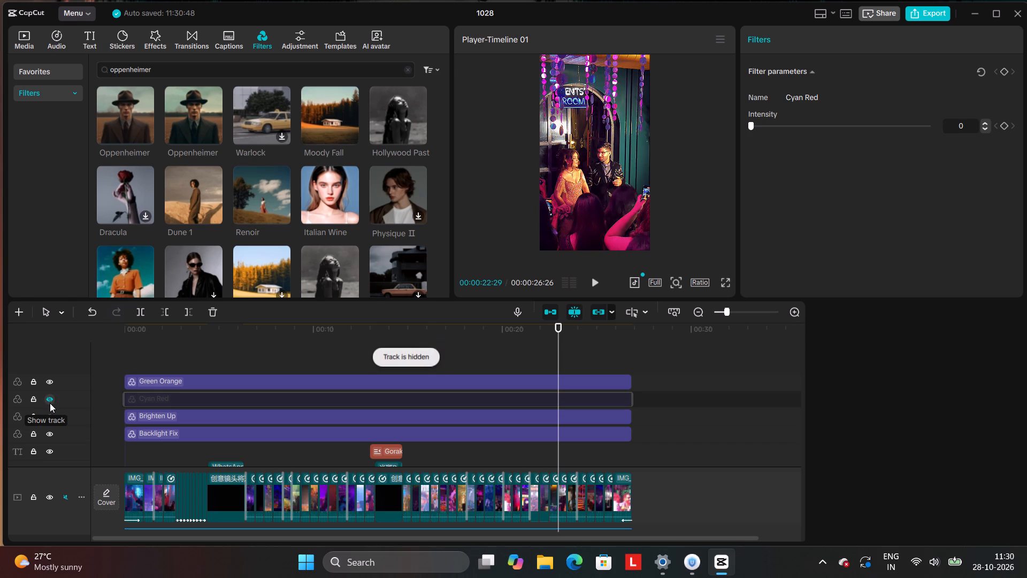
click(50, 403)
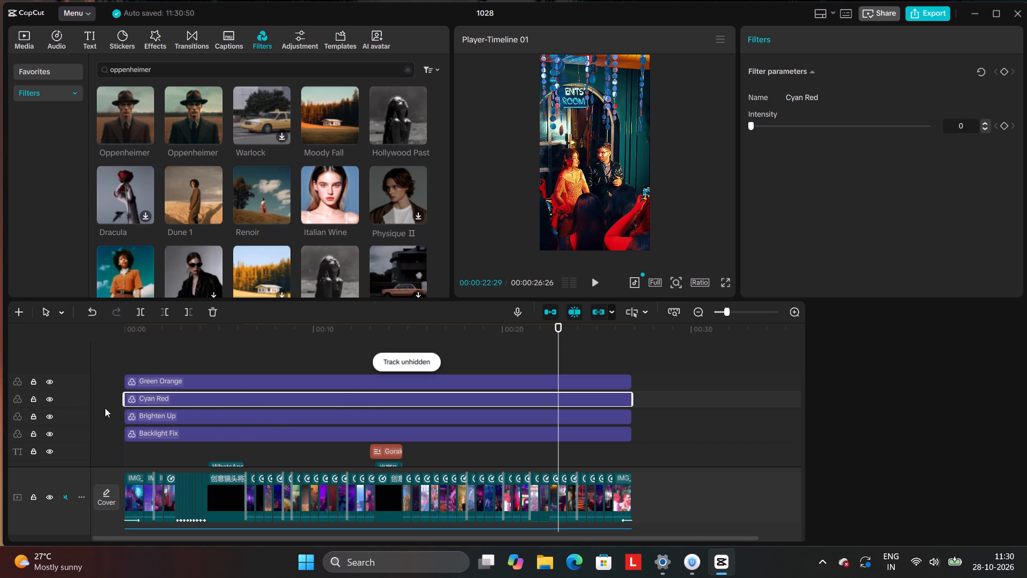
Compare the frame at about 23 s with the Brighten Up, Backlight Fix and Green Orange tracks hidden one at a time.
click(159, 413)
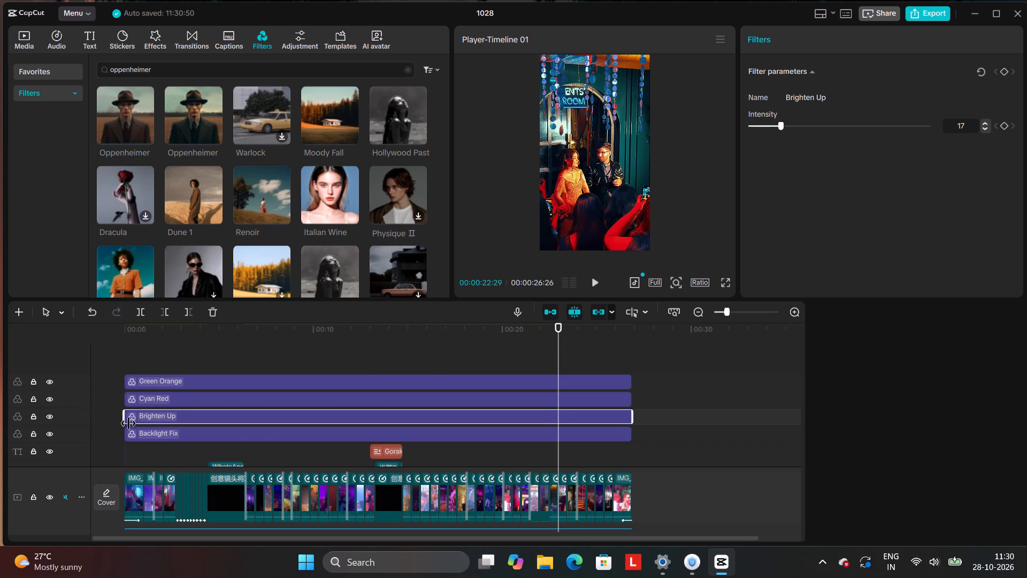
click(53, 419)
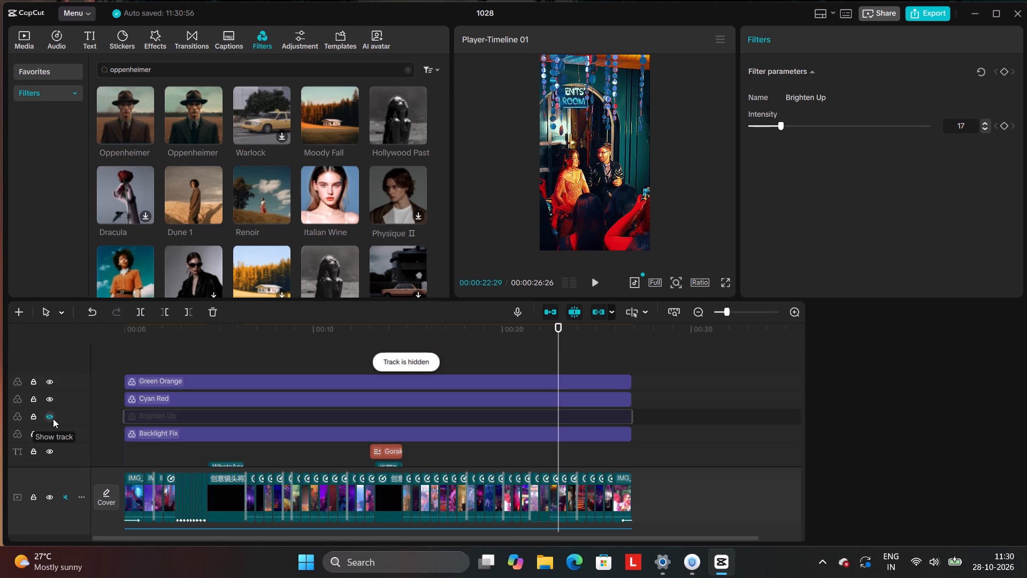
click(53, 419)
click(53, 419)
click(53, 419)
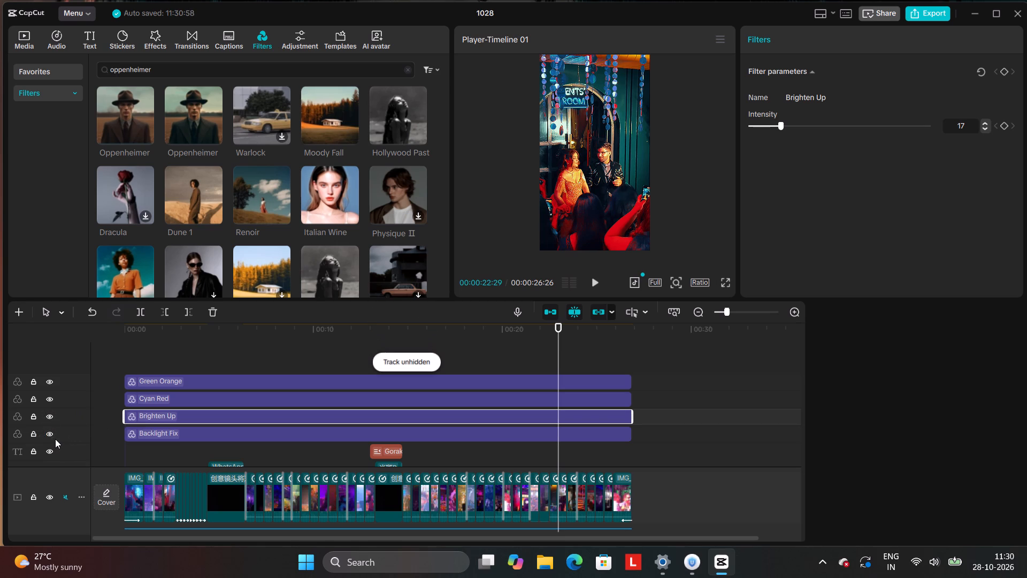
click(49, 436)
click(49, 436)
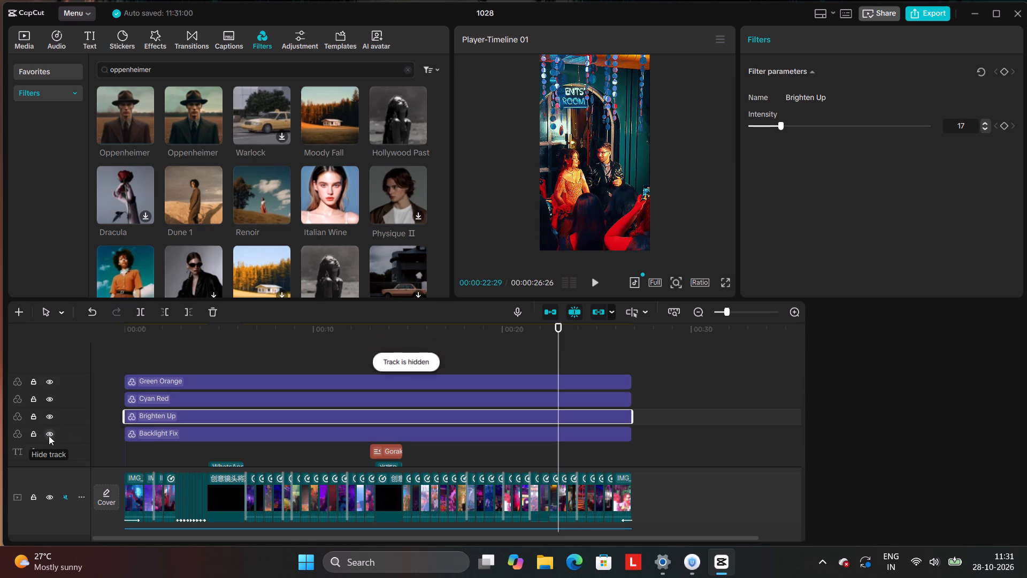
click(49, 436)
click(49, 436)
click(51, 378)
click(51, 378)
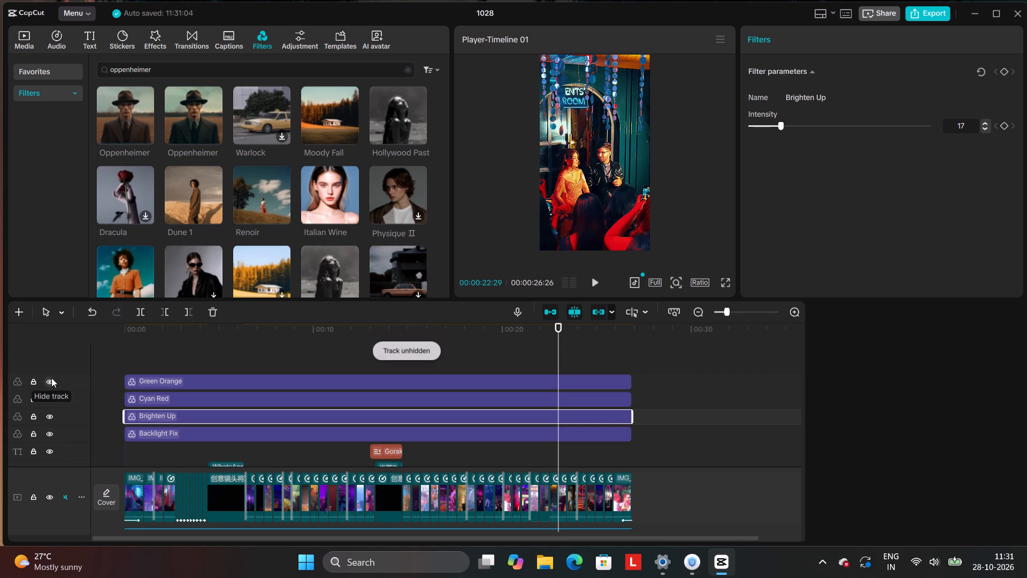
click(51, 378)
click(51, 378)
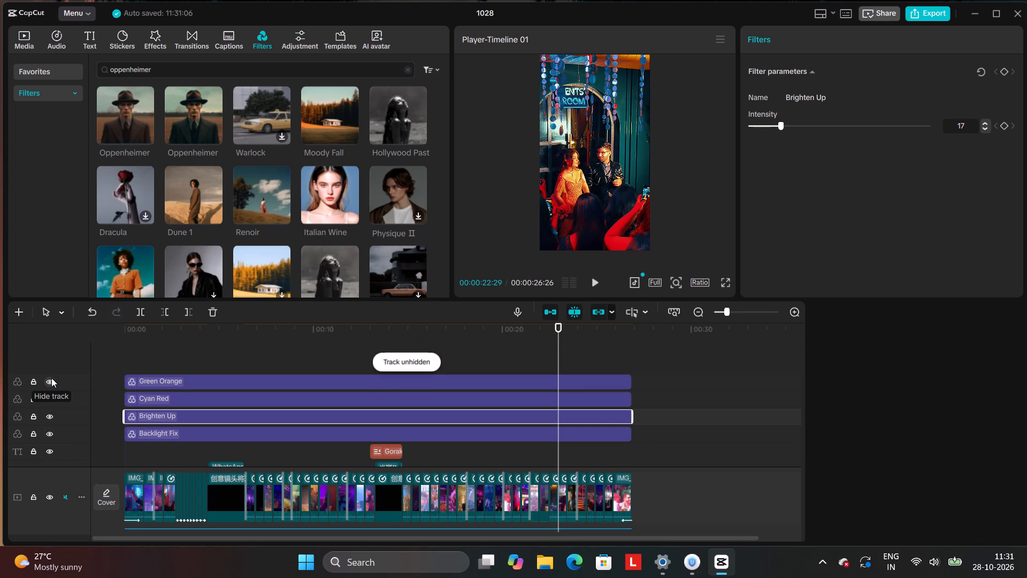
Compare the frame at about 24 s with the Cyan Red track hidden and shown.
click(579, 373)
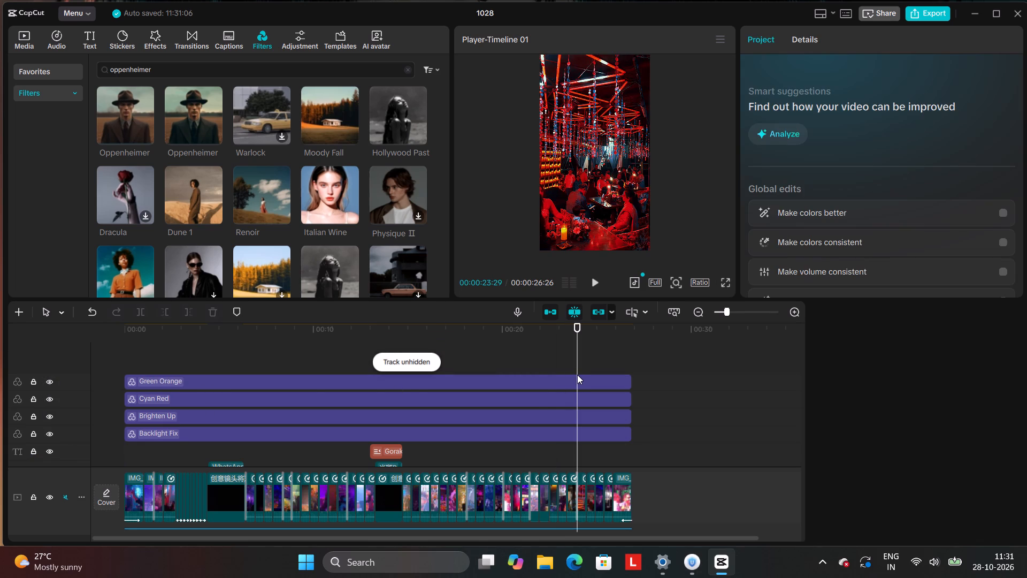
click(47, 394)
click(50, 406)
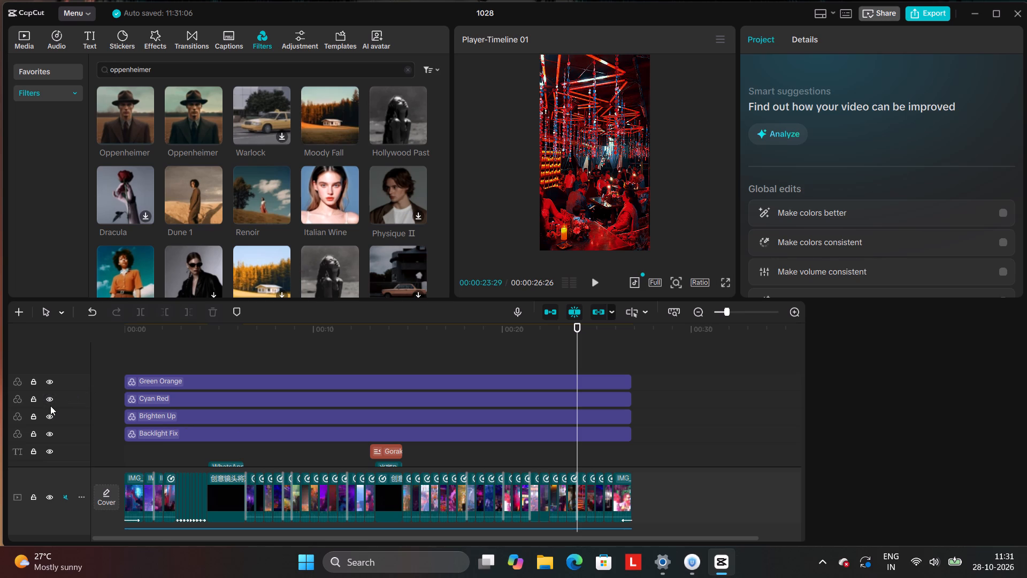
click(45, 397)
click(45, 397)
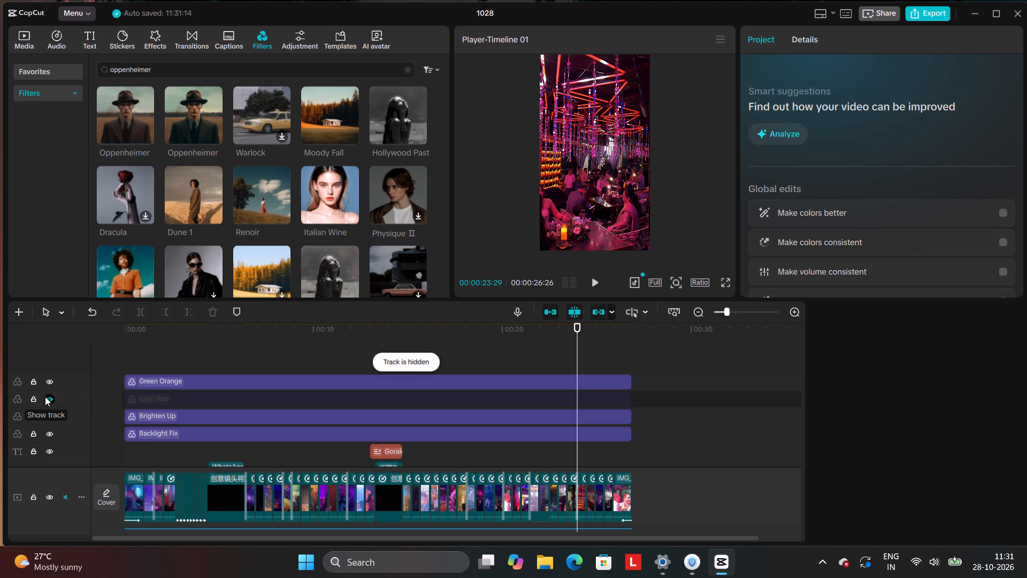
Play the video from about 1 s to about 17 s to review the final filter look.
click(124, 359)
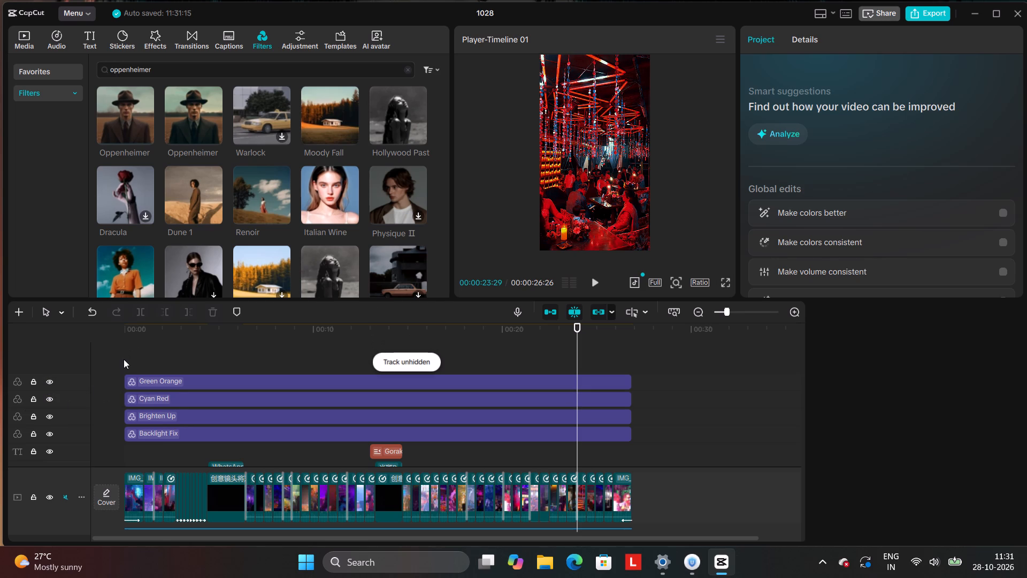
click(146, 367)
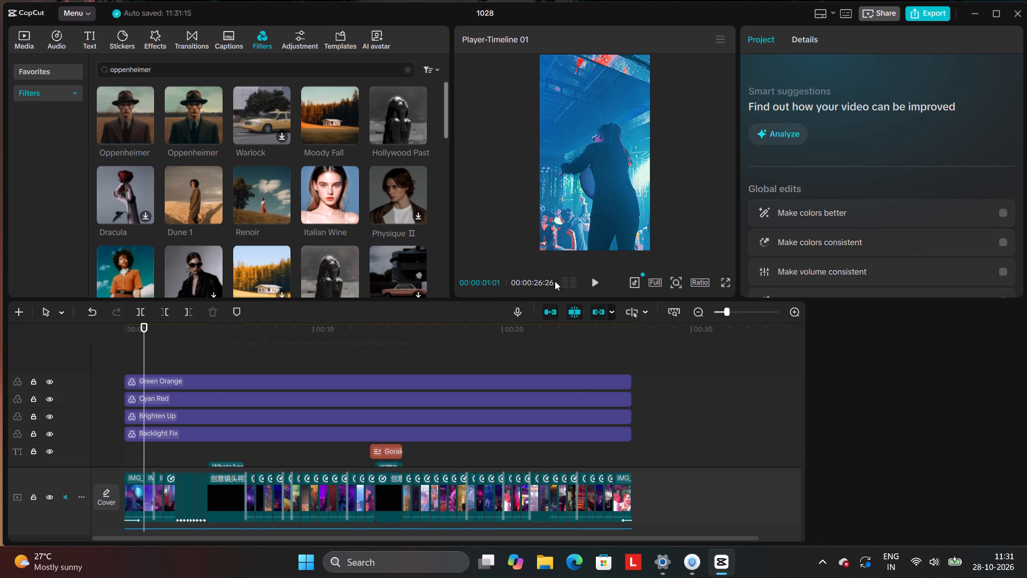
click(599, 282)
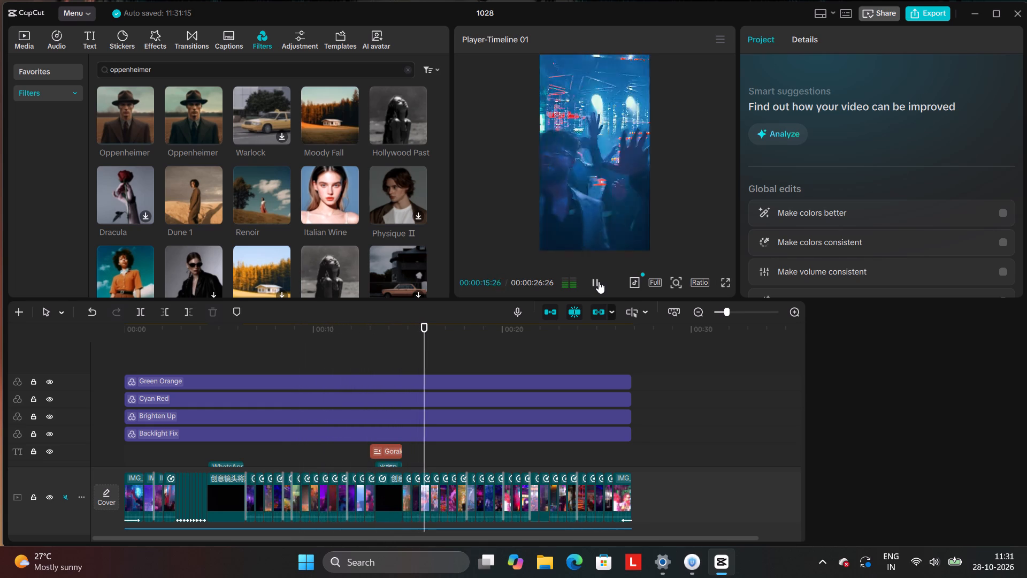
click(599, 282)
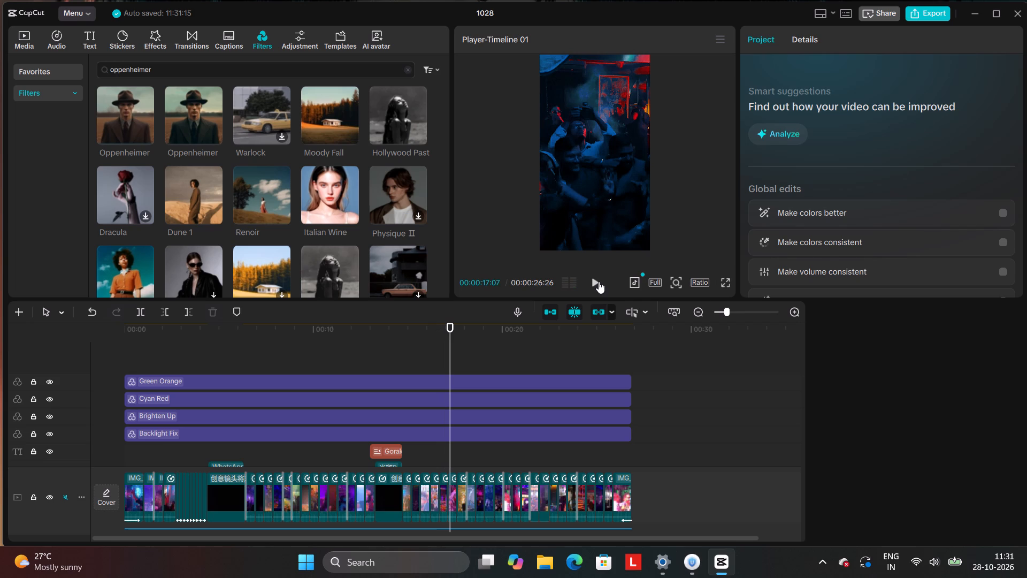
Open the export settings and name the exported video "gorakhpur".
click(936, 13)
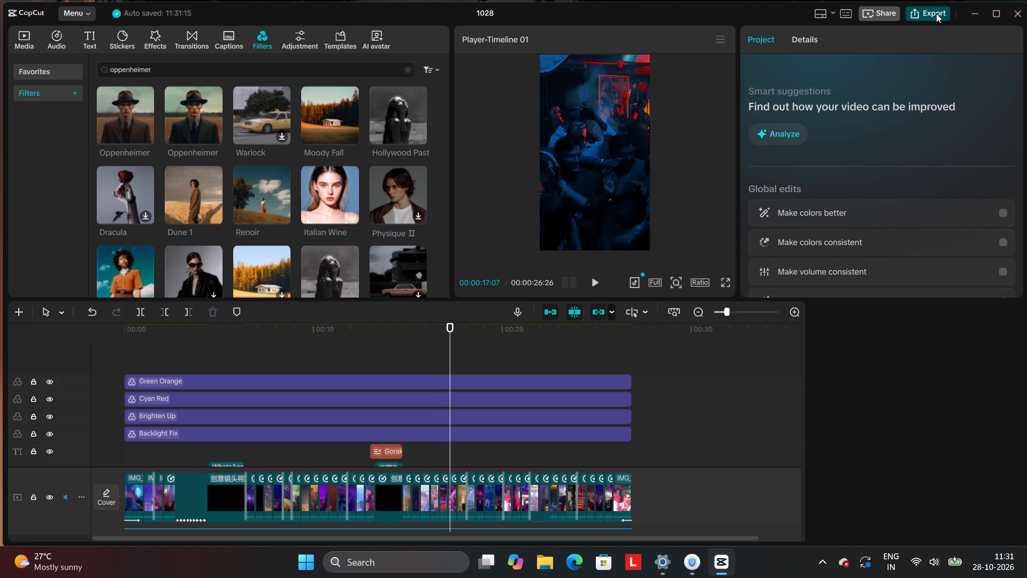
click(712, 119)
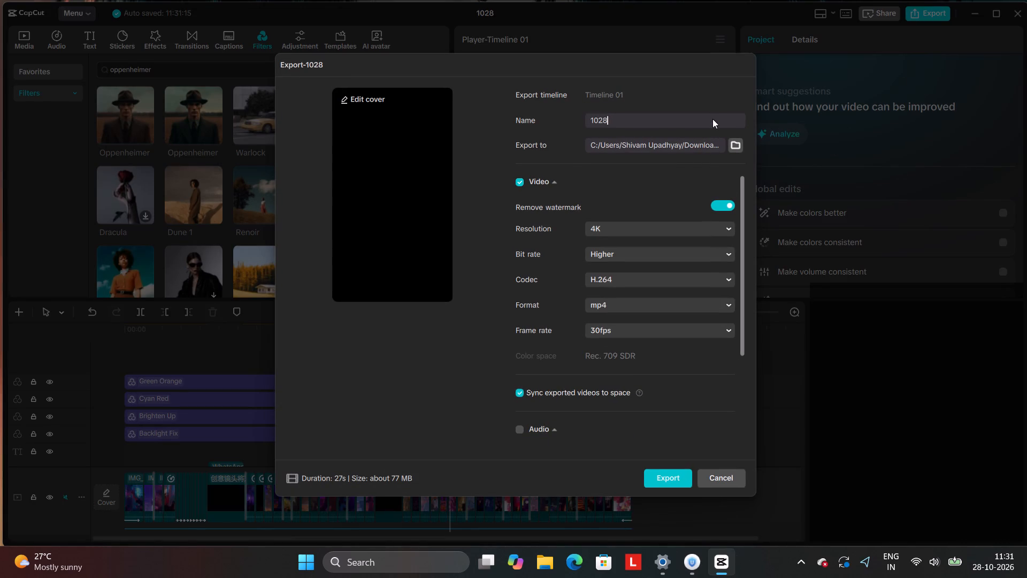
key(BackSpace)
key(BackSpace)
key(BackSpace)
key(BackSpace)
key(BackSpace)
key(BackSpace)
key(BackSpace)
key(BackSpace)
key(BackSpace)
text(go)
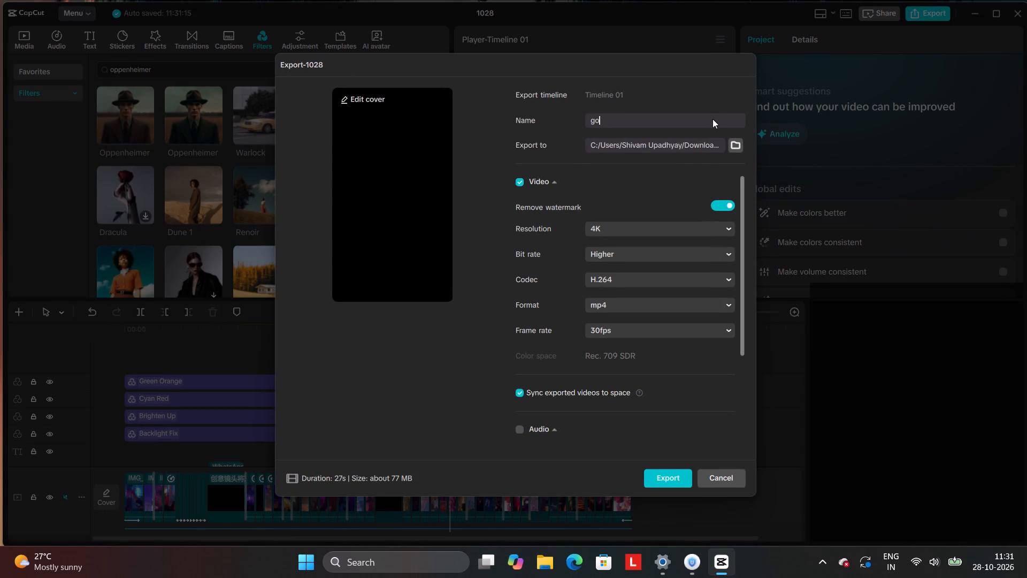
text(rakh)
text(pur)
Set the export location to the My projects folder in Downloads.
click(734, 141)
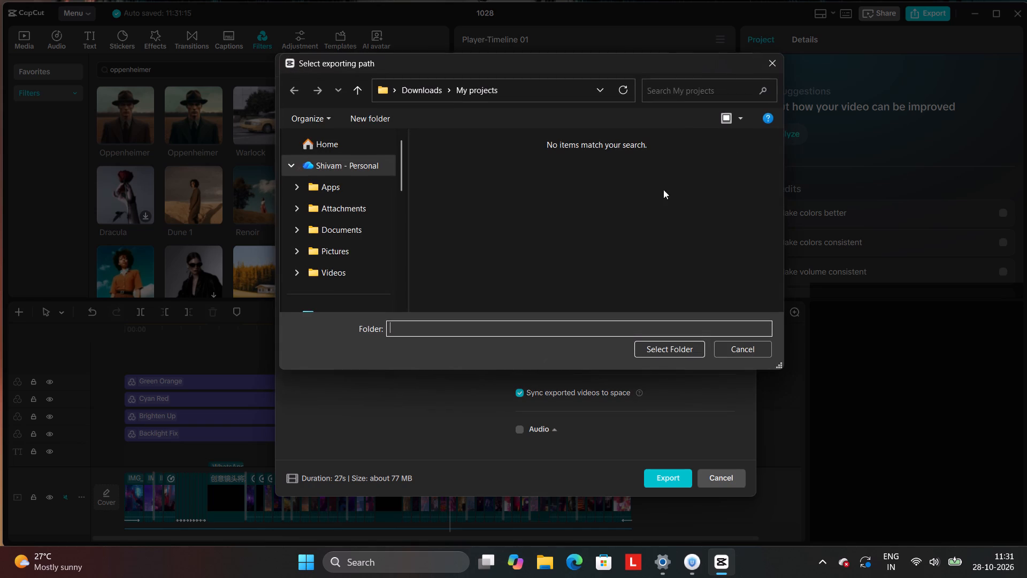
scroll(355, 263, down, 1)
click(355, 263)
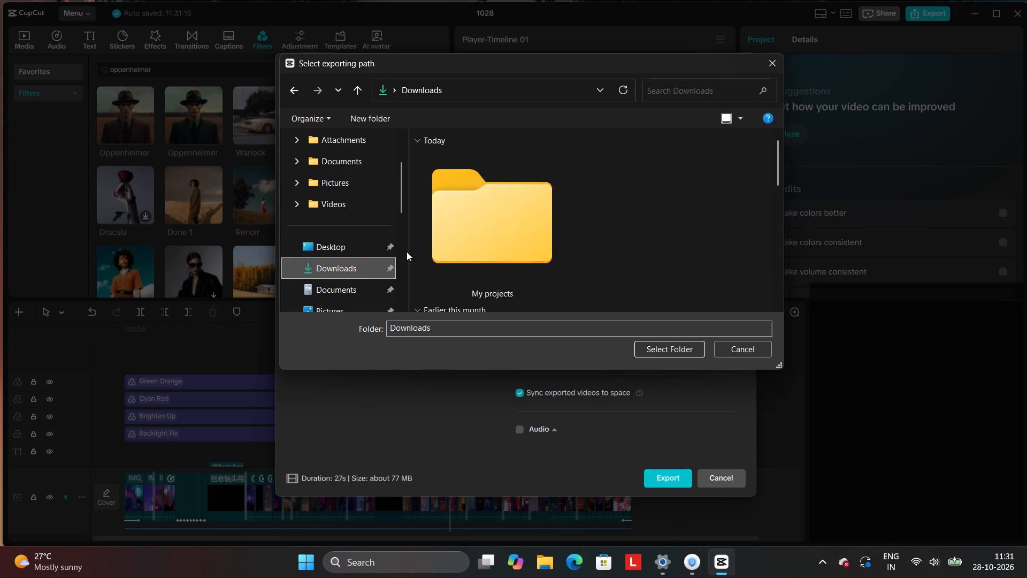
click(479, 197)
click(652, 361)
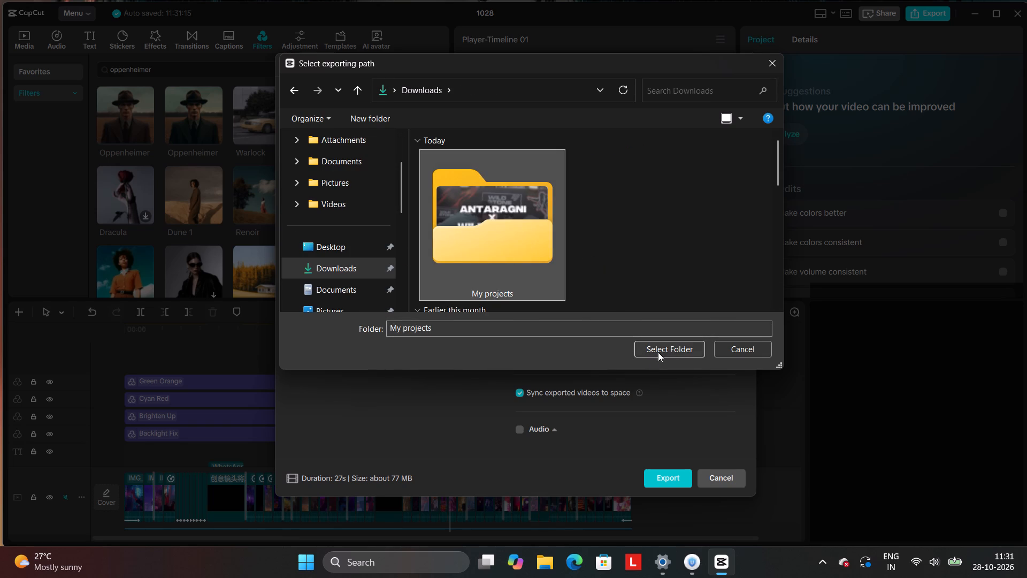
click(658, 352)
Set the export frame rate to 59.94fps and start exporting the video.
click(653, 328)
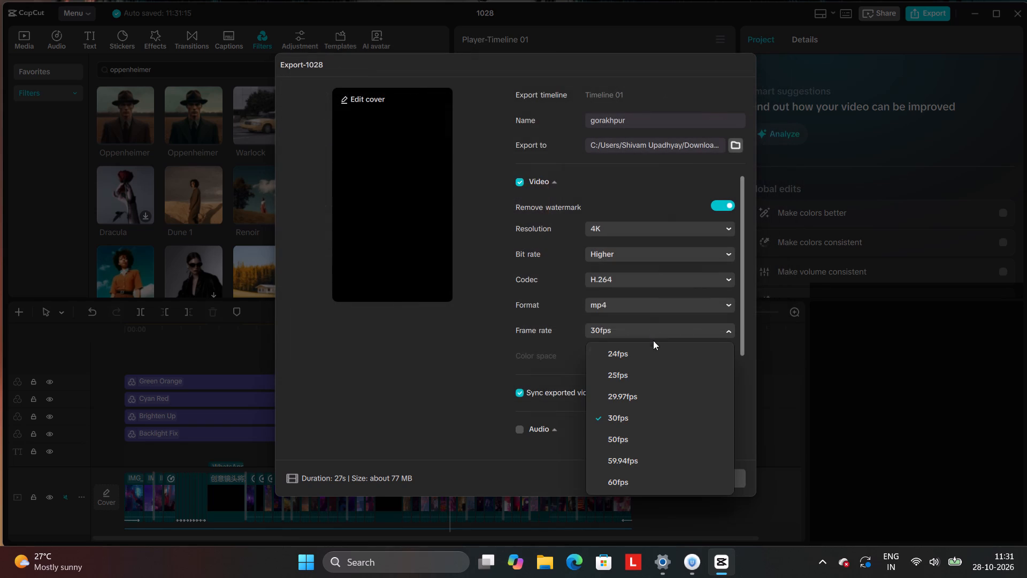
click(660, 452)
click(662, 472)
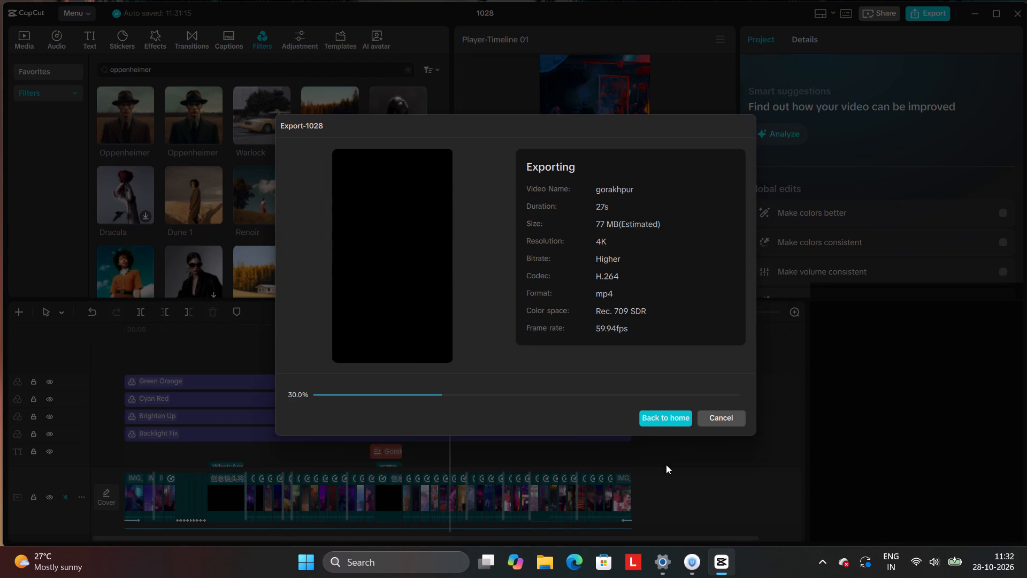